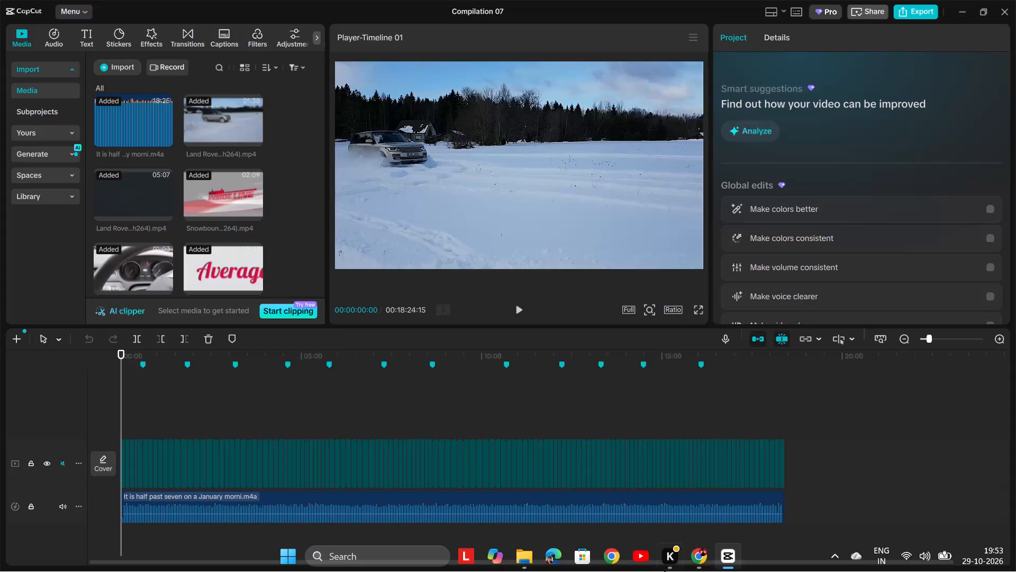
Import the subtitle file CapCut_Credits_20261029 from Downloads as captions and add it to the timeline at the start.
{"action": "left_click", "coordinate": [229, 35]}
{"action": "left_click", "coordinate": [49, 130]}
{"action": "left_click", "coordinate": [168, 93]}
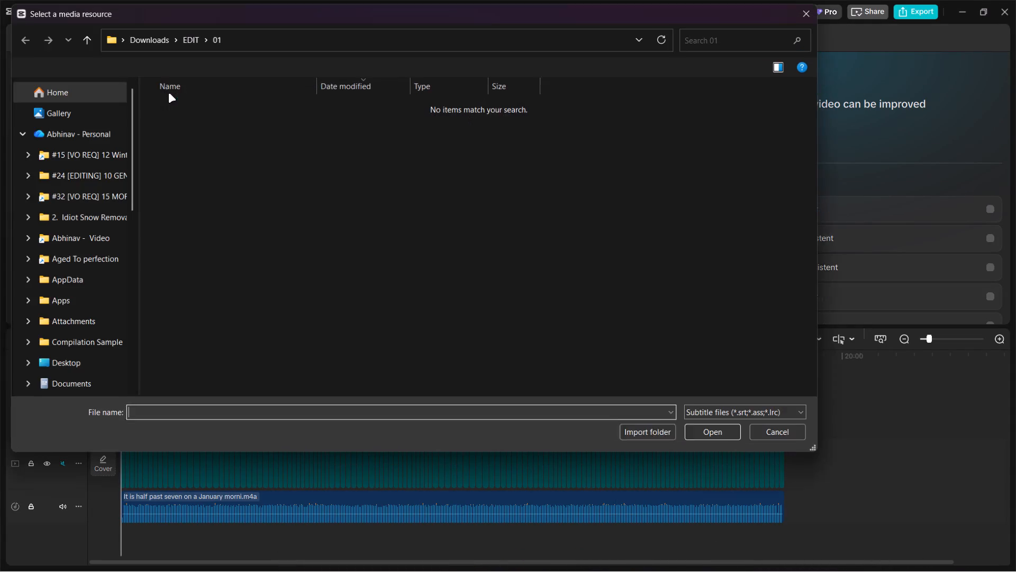
{"action": "scroll", "coordinate": [57, 217], "scroll_direction": "down", "scroll_amount": 5}
{"action": "left_click", "coordinate": [75, 281]}
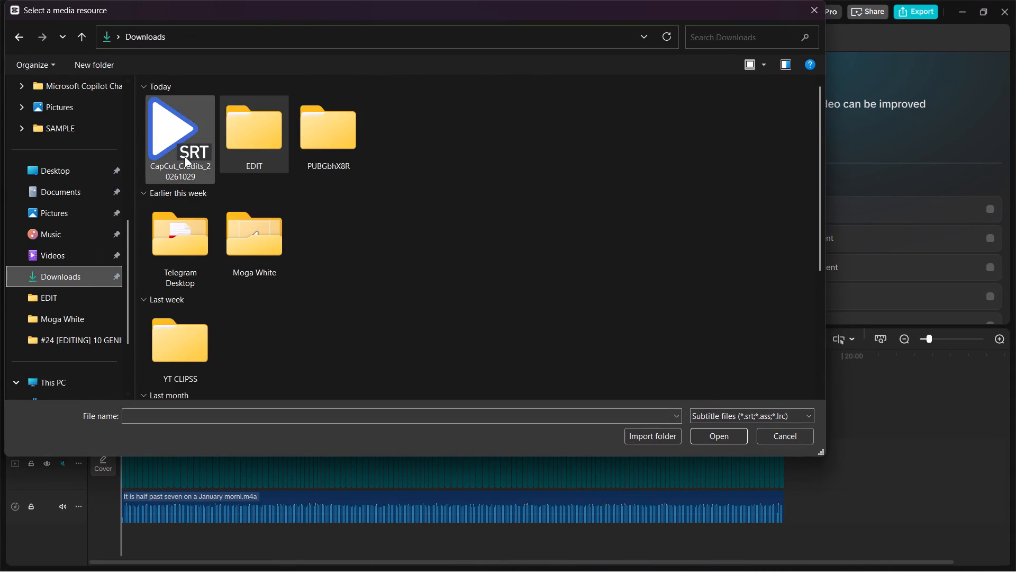
{"action": "double_click", "coordinate": [171, 135]}
{"action": "left_click", "coordinate": [135, 129]}
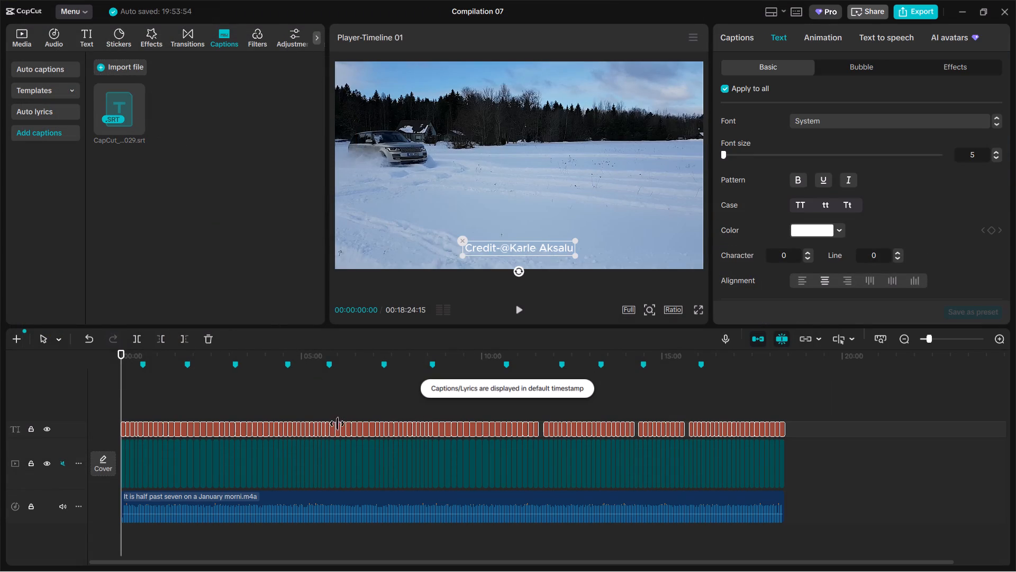
Look through the caption track along the timeline to check whether every video clip has a credit caption.
{"action": "scroll", "coordinate": [326, 437], "scroll_direction": "up", "scroll_amount": 9, "text": "ctrl"}
{"action": "scroll", "coordinate": [320, 447], "scroll_direction": "up", "scroll_amount": 15, "text": "ctrl"}
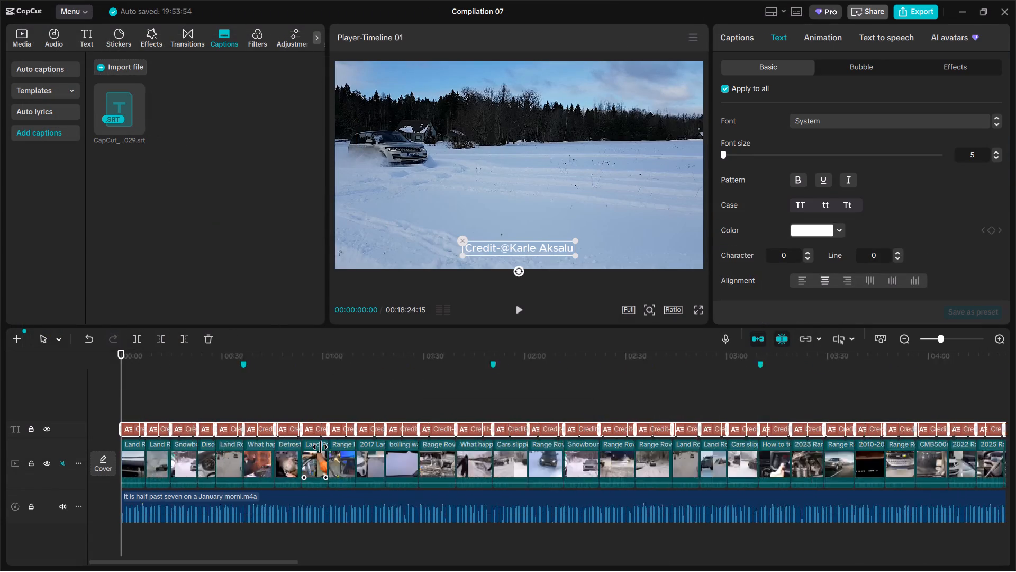
{"action": "scroll", "coordinate": [320, 447], "scroll_direction": "up", "scroll_amount": 19, "text": "ctrl"}
{"action": "scroll", "coordinate": [525, 453], "scroll_direction": "up", "scroll_amount": 2, "text": "ctrl"}
{"action": "scroll", "coordinate": [525, 453], "scroll_direction": "down", "scroll_amount": 20, "text": "ctrl"}
{"action": "scroll", "coordinate": [525, 453], "scroll_direction": "down", "scroll_amount": 4, "text": "ctrl"}
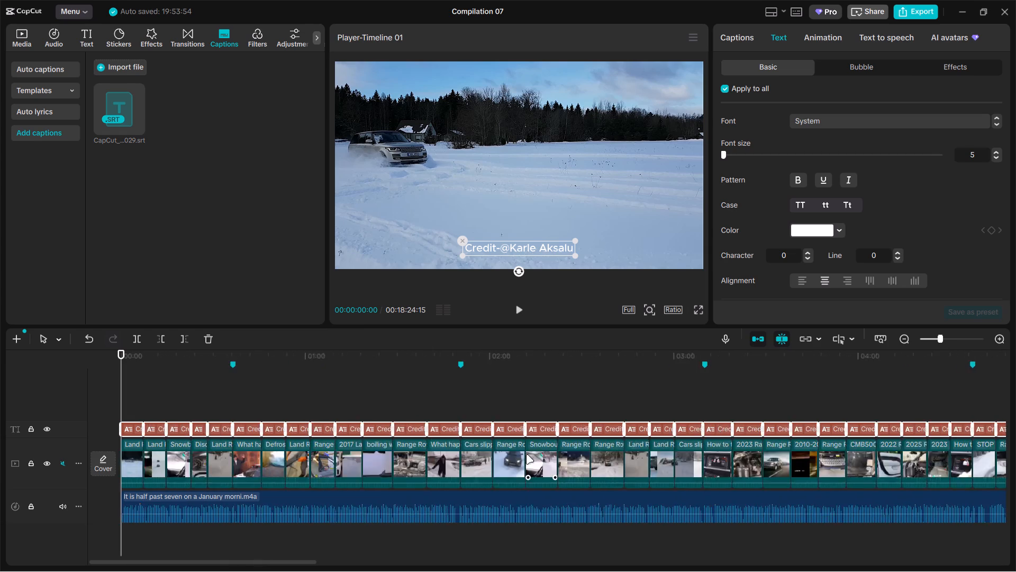
{"action": "scroll", "coordinate": [526, 454], "scroll_direction": "down", "scroll_amount": 12, "text": "ctrl"}
{"action": "left_click", "coordinate": [651, 402]}
{"action": "scroll", "coordinate": [704, 437], "scroll_direction": "up", "scroll_amount": 3, "text": "ctrl"}
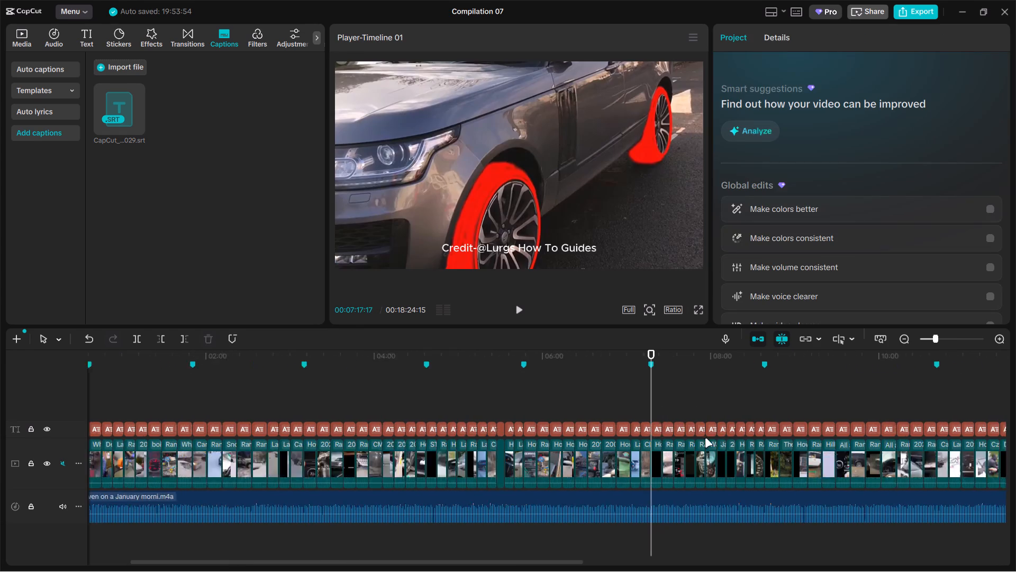
{"action": "scroll", "coordinate": [705, 438], "scroll_direction": "up", "scroll_amount": 20, "text": "ctrl"}
{"action": "scroll", "coordinate": [705, 438], "scroll_direction": "up", "scroll_amount": 13, "text": "ctrl"}
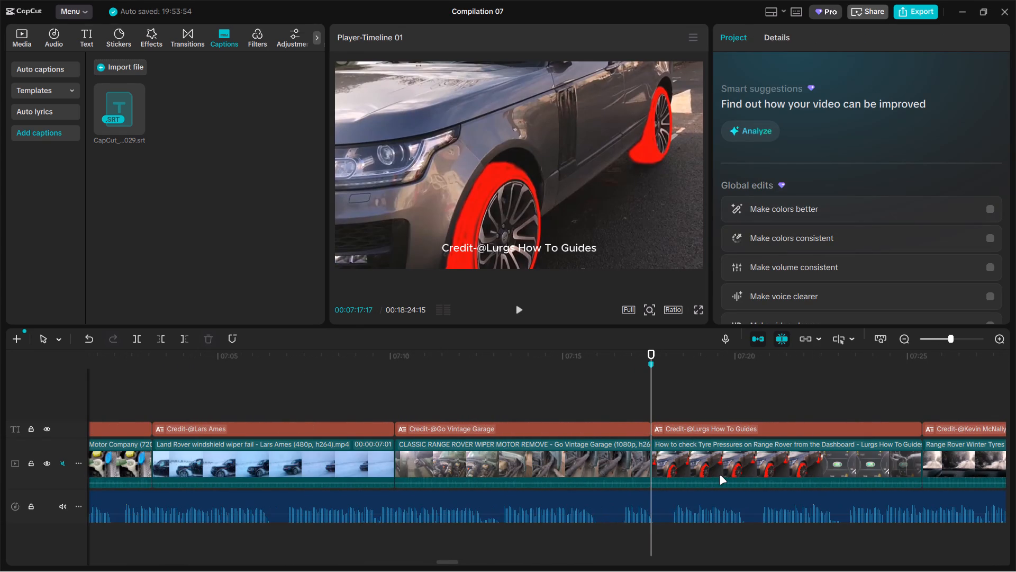
{"action": "scroll", "coordinate": [719, 475], "scroll_direction": "up", "scroll_amount": 2, "text": "ctrl"}
{"action": "scroll", "coordinate": [719, 475], "scroll_direction": "down", "scroll_amount": 17, "text": "ctrl"}
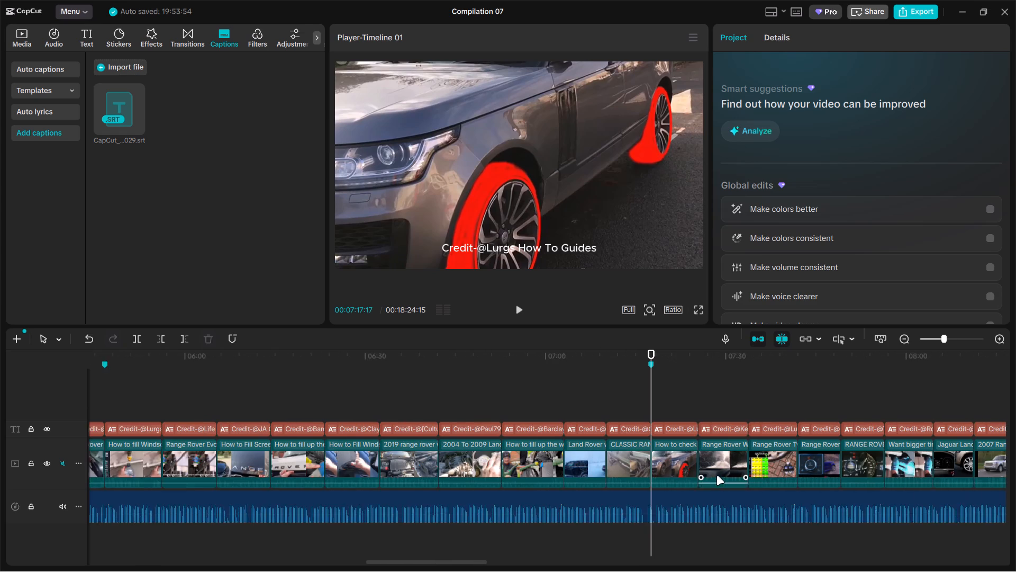
{"action": "left_click", "coordinate": [715, 477], "text": "ctrl"}
{"action": "scroll", "coordinate": [716, 477], "scroll_direction": "down", "scroll_amount": 6, "text": "ctrl"}
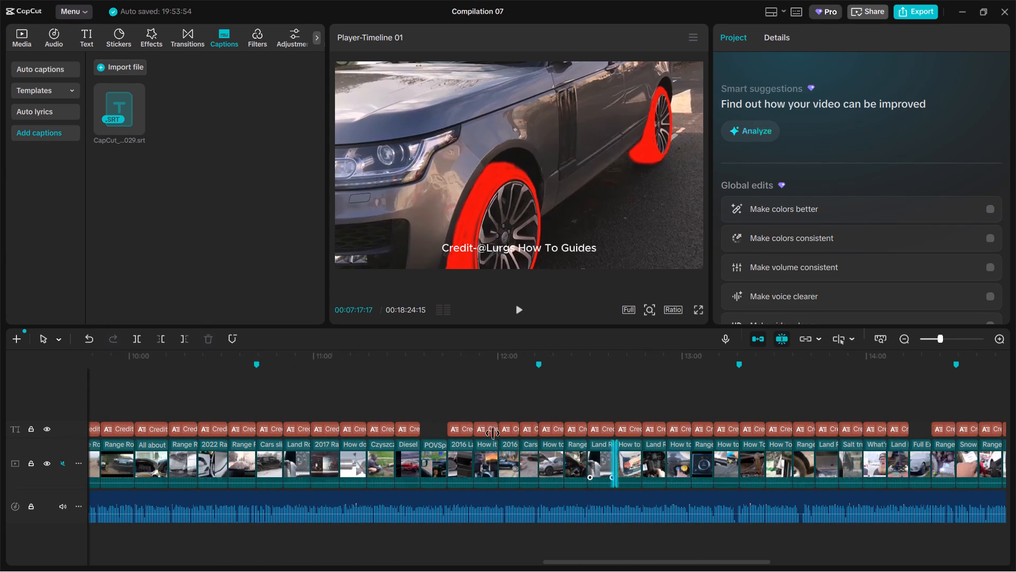
Copy the Driven Car Reviews credit caption to the start of the uncaptioned POVSpirited Driving clip and extend it to that clip's end.
{"action": "left_click", "coordinate": [430, 408]}
{"action": "scroll", "coordinate": [438, 409], "scroll_direction": "up", "scroll_amount": 19, "text": "ctrl"}
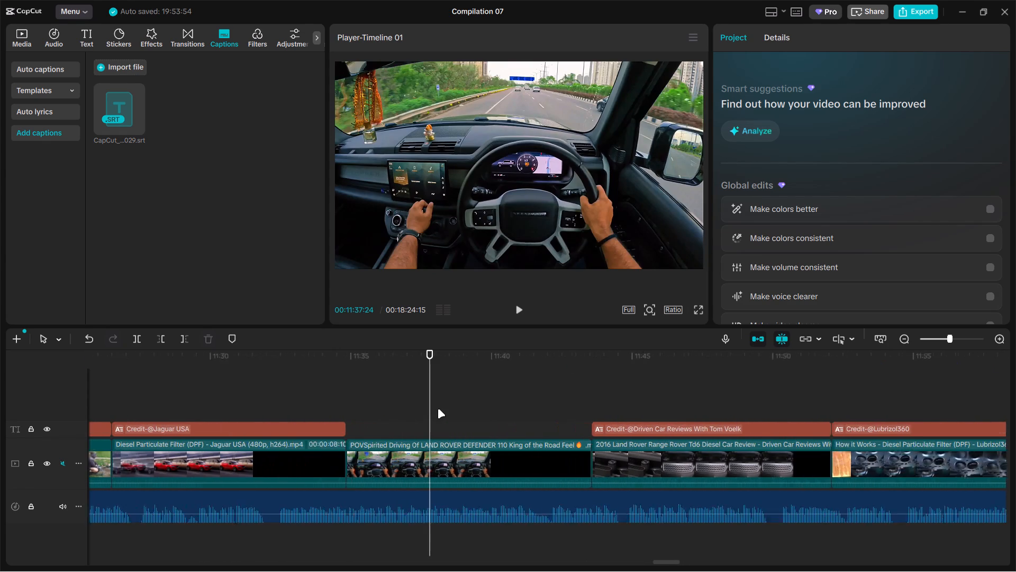
{"action": "scroll", "coordinate": [438, 409], "scroll_direction": "up", "scroll_amount": 2, "text": "ctrl"}
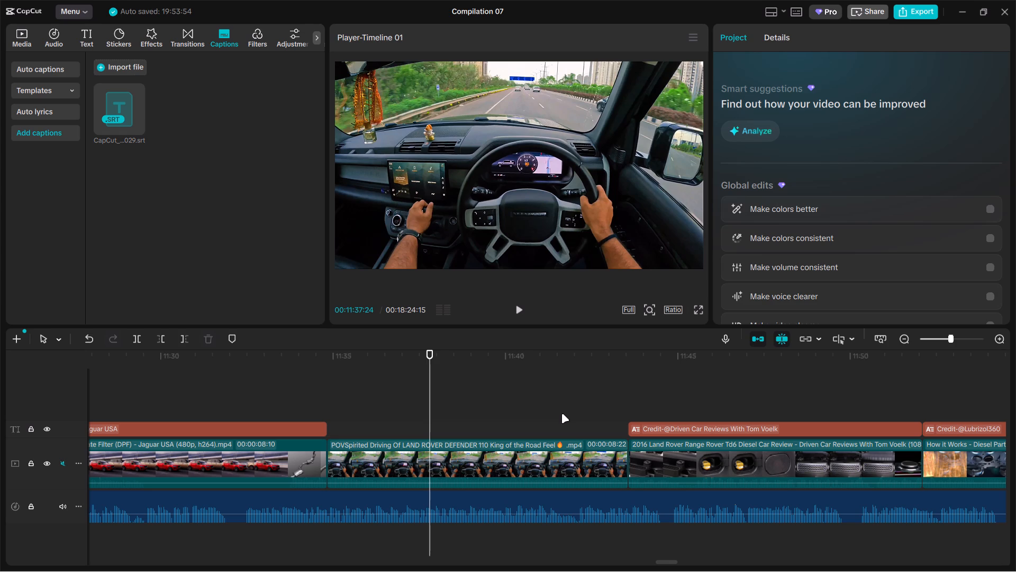
{"action": "left_click", "coordinate": [673, 397]}
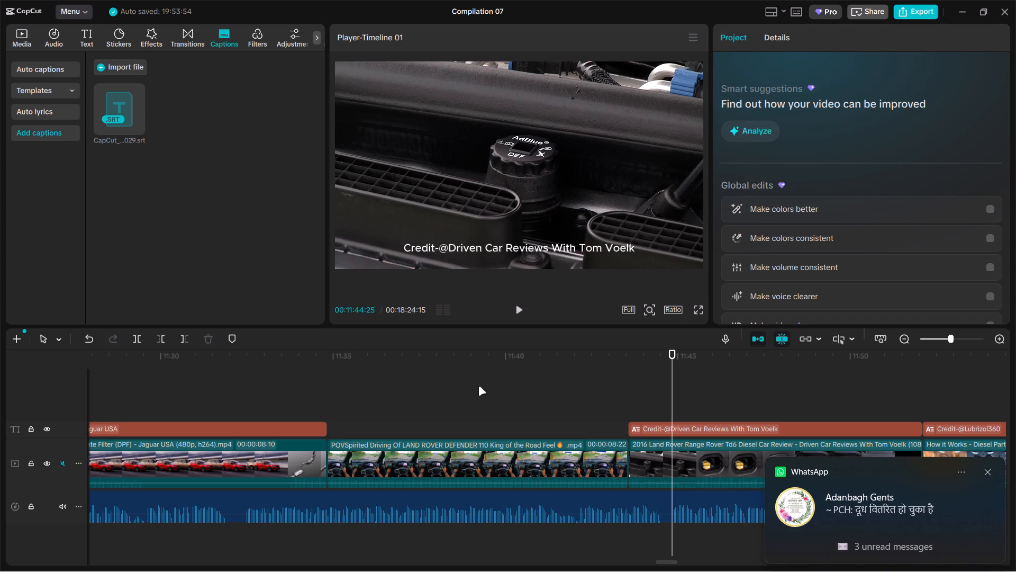
{"action": "left_click", "coordinate": [988, 469]}
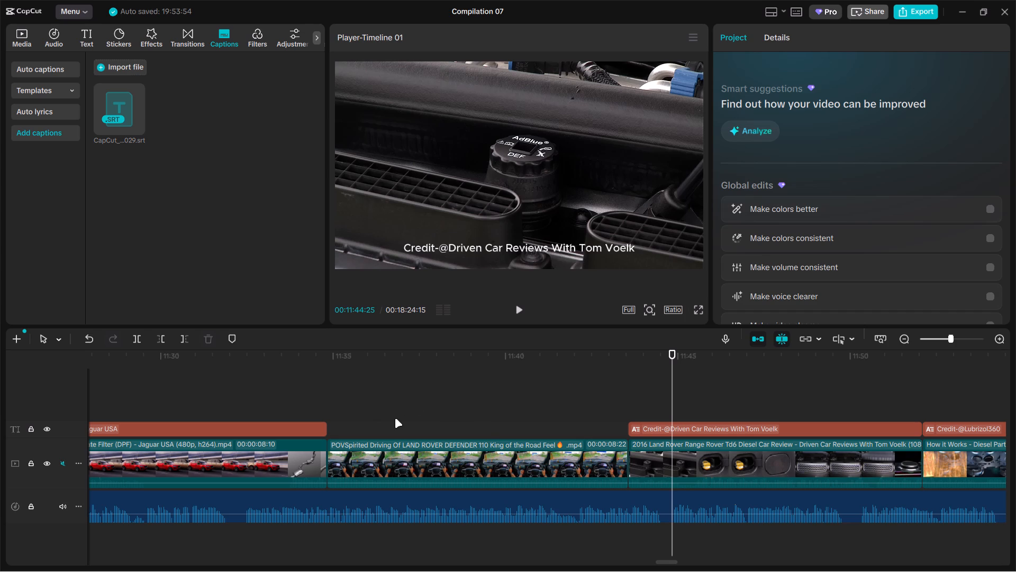
{"action": "left_click", "coordinate": [668, 426]}
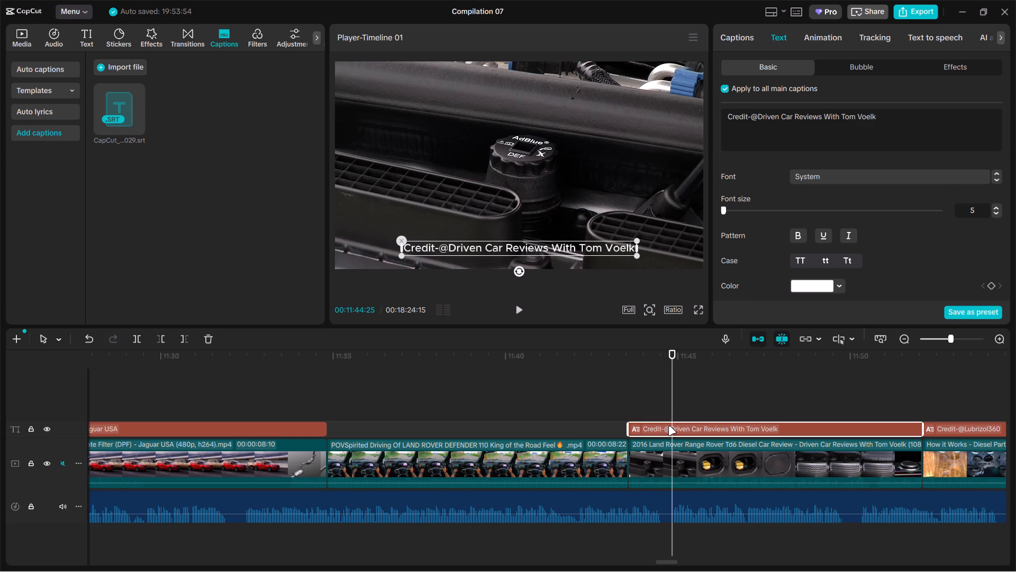
{"action": "key", "text": "ctrl+c"}
{"action": "left_click", "coordinate": [331, 402], "text": "ctrl"}
{"action": "key", "text": "ctrl+v"}
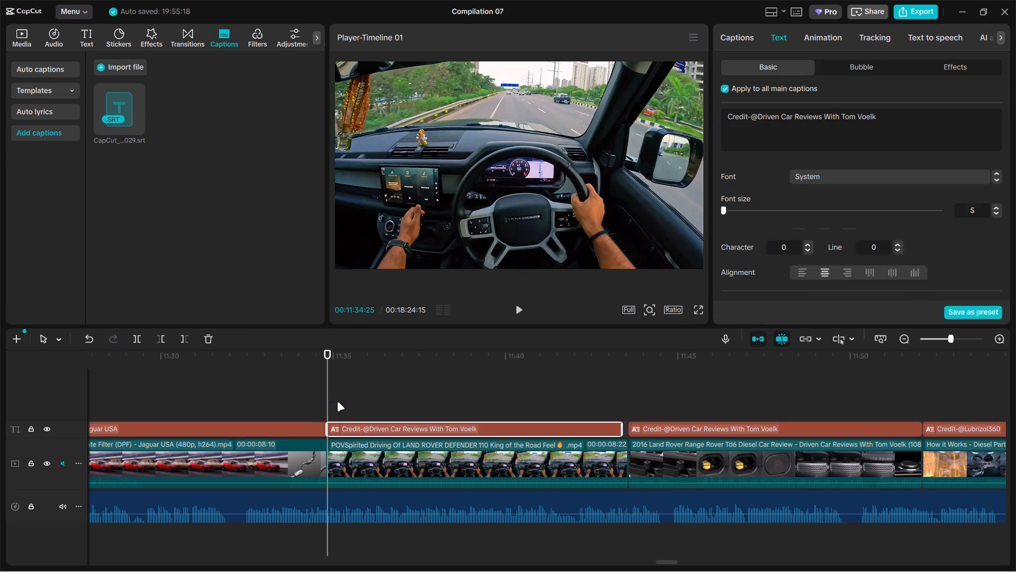
{"action": "left_click_drag", "start_coordinate": [622, 425], "coordinate": [634, 425]}
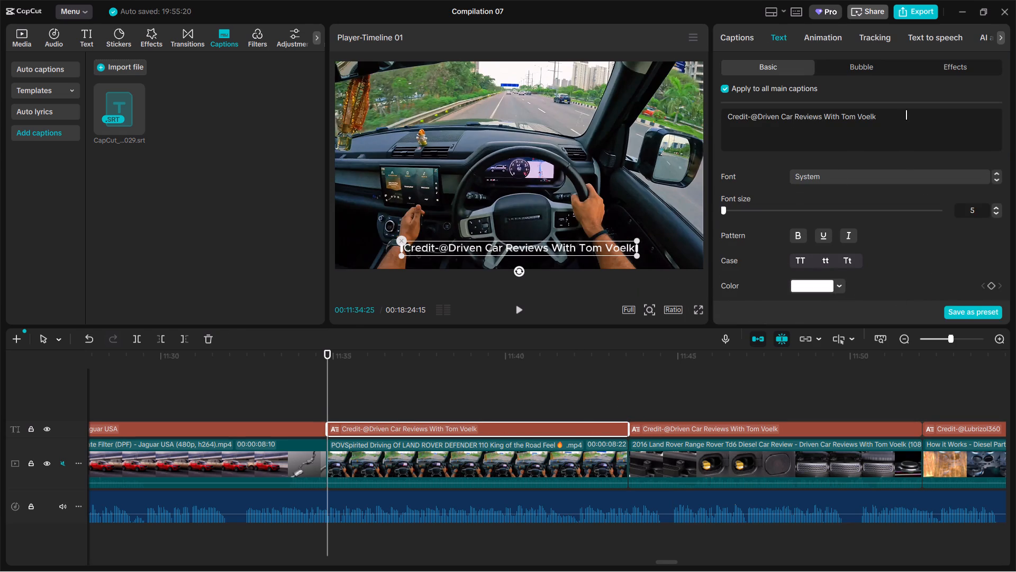
{"action": "double_click", "coordinate": [906, 115]}
{"action": "left_click_drag", "start_coordinate": [906, 115], "coordinate": [811, 117]}
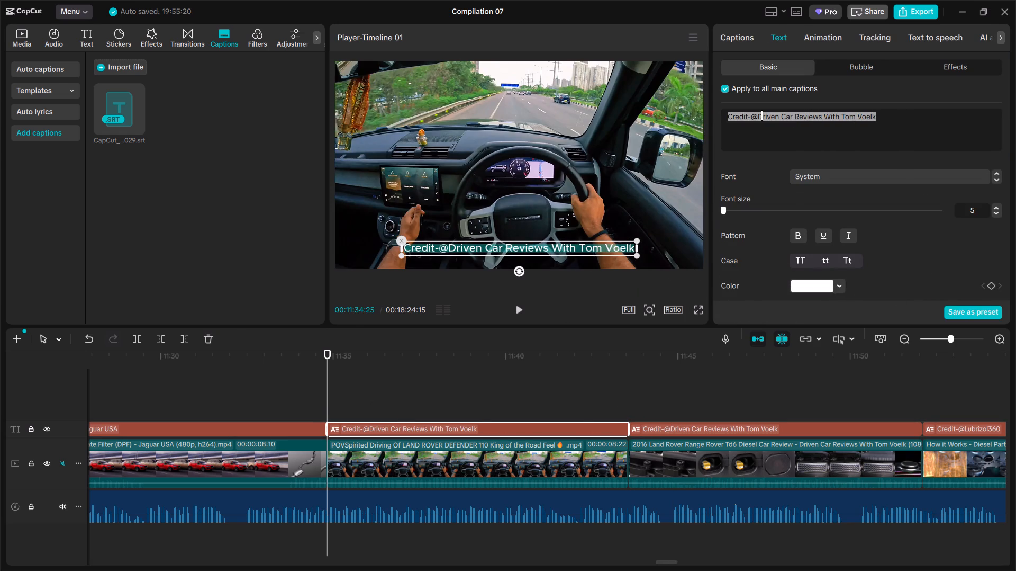
{"action": "left_click", "coordinate": [762, 115]}
{"action": "left_click_drag", "start_coordinate": [759, 115], "coordinate": [920, 120]}
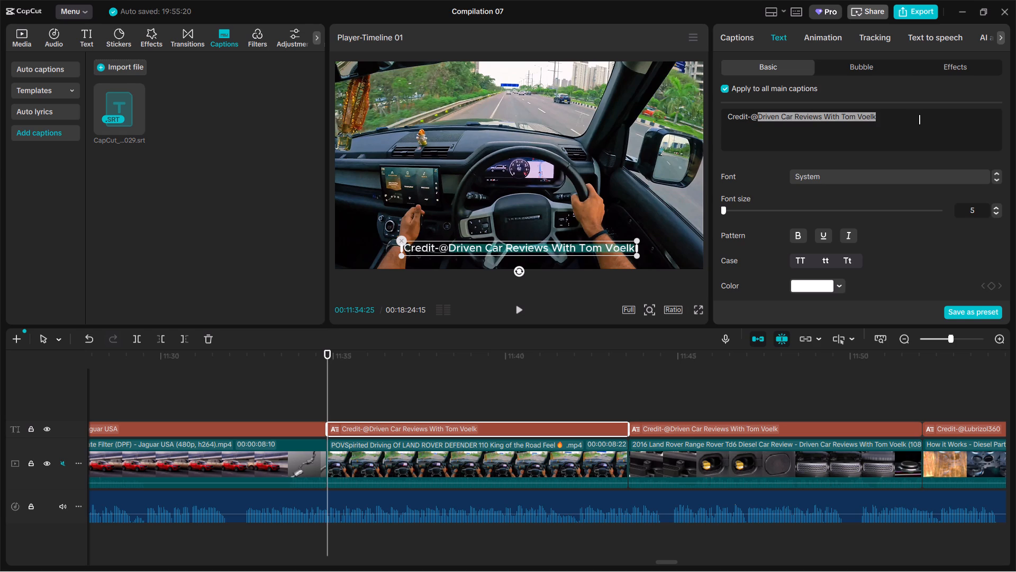
{"action": "key", "text": "BackSpace"}
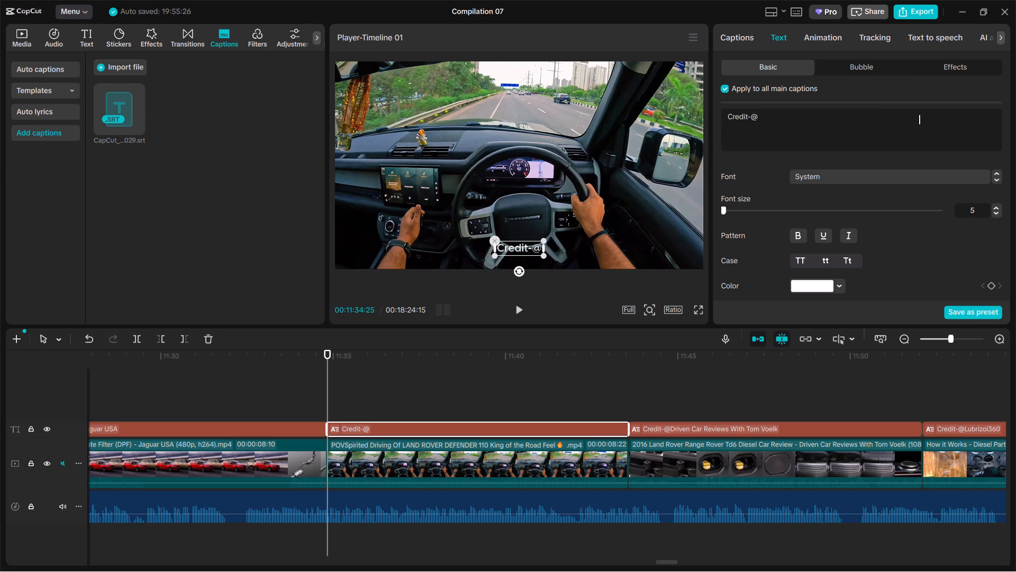
{"action": "type", "text": "ars"}
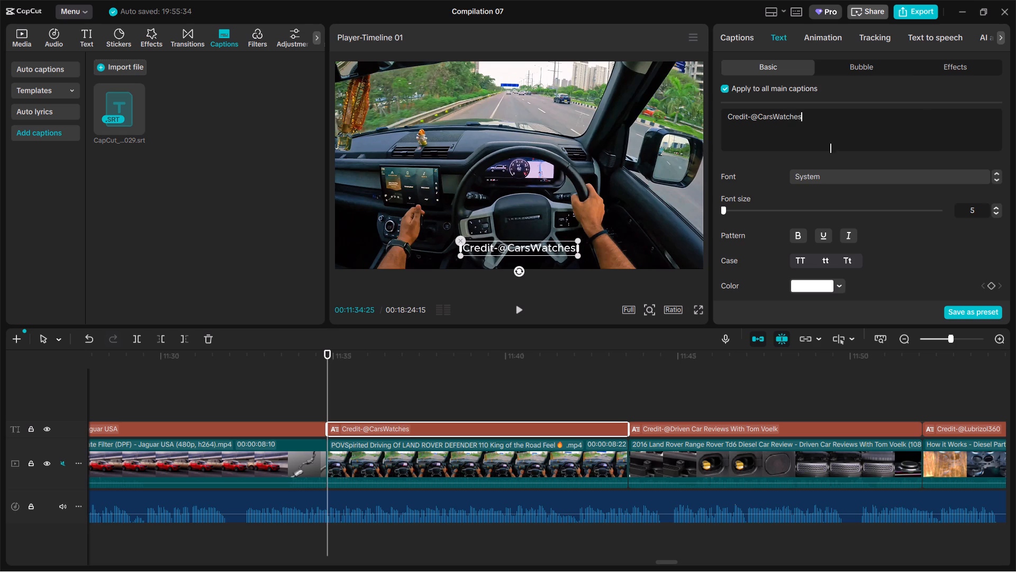
Paste the copied caption at the start of the Full Exterior Deep Clean clip, trim it to the clip's end and move it onto the main caption track.
{"action": "scroll", "coordinate": [525, 379], "scroll_direction": "down", "scroll_amount": 7, "text": "ctrl"}
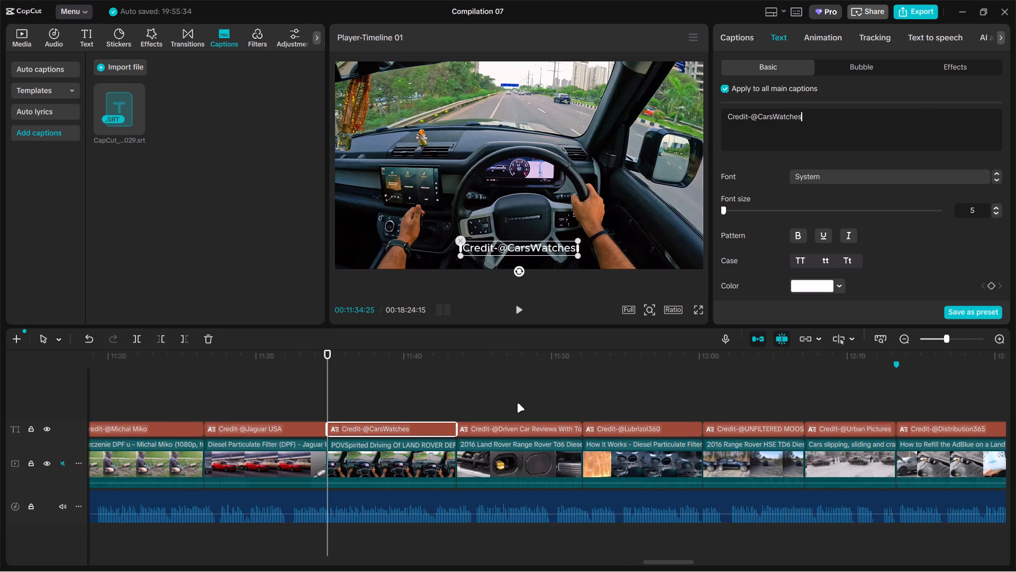
{"action": "scroll", "coordinate": [517, 403], "scroll_direction": "down", "scroll_amount": 19, "text": "ctrl"}
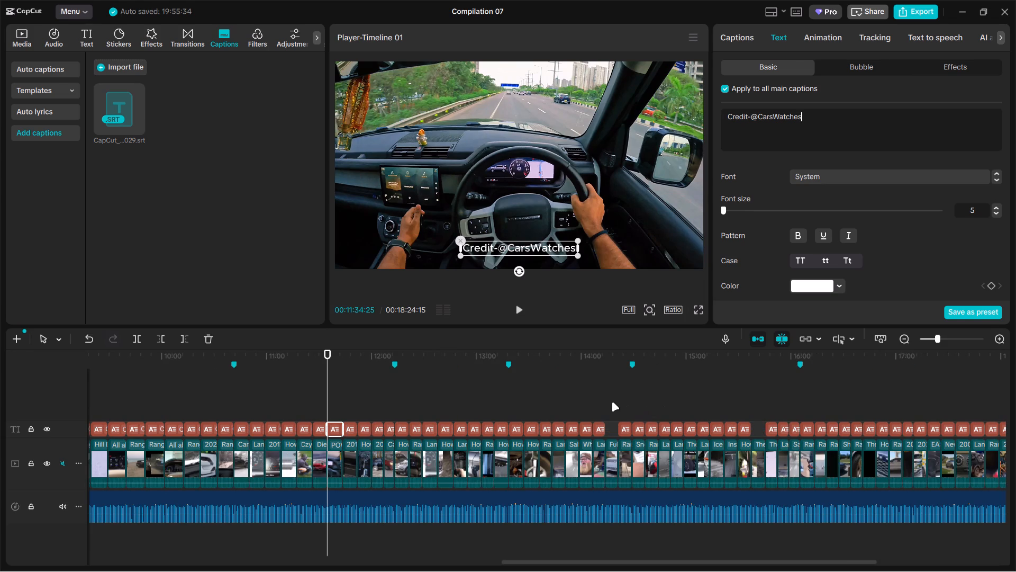
{"action": "left_click", "coordinate": [612, 402]}
{"action": "scroll", "coordinate": [628, 414], "scroll_direction": "up", "scroll_amount": 20, "text": "ctrl"}
{"action": "scroll", "coordinate": [628, 414], "scroll_direction": "up", "scroll_amount": 8, "text": "ctrl"}
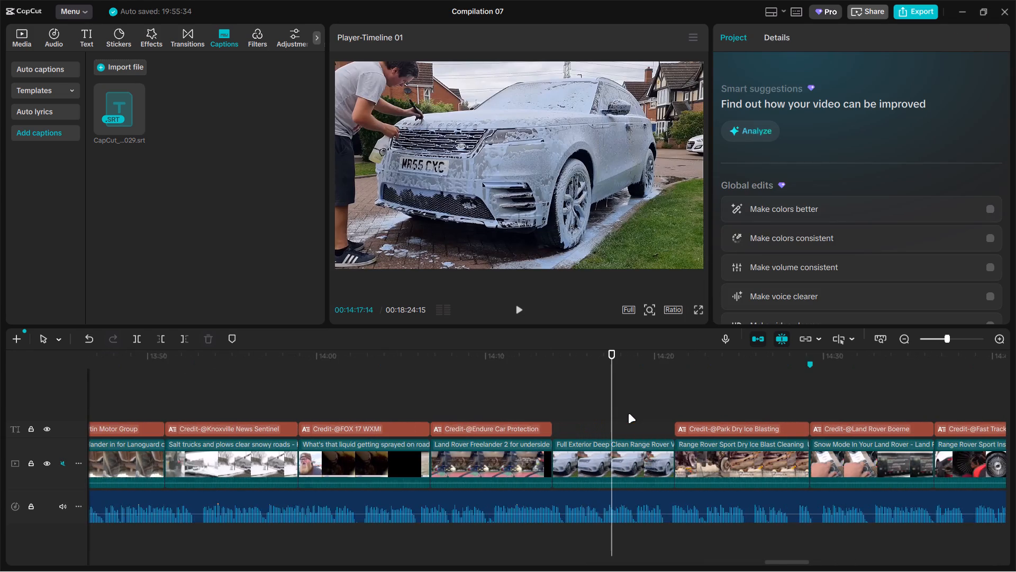
{"action": "scroll", "coordinate": [628, 414], "scroll_direction": "up", "scroll_amount": 4, "text": "ctrl"}
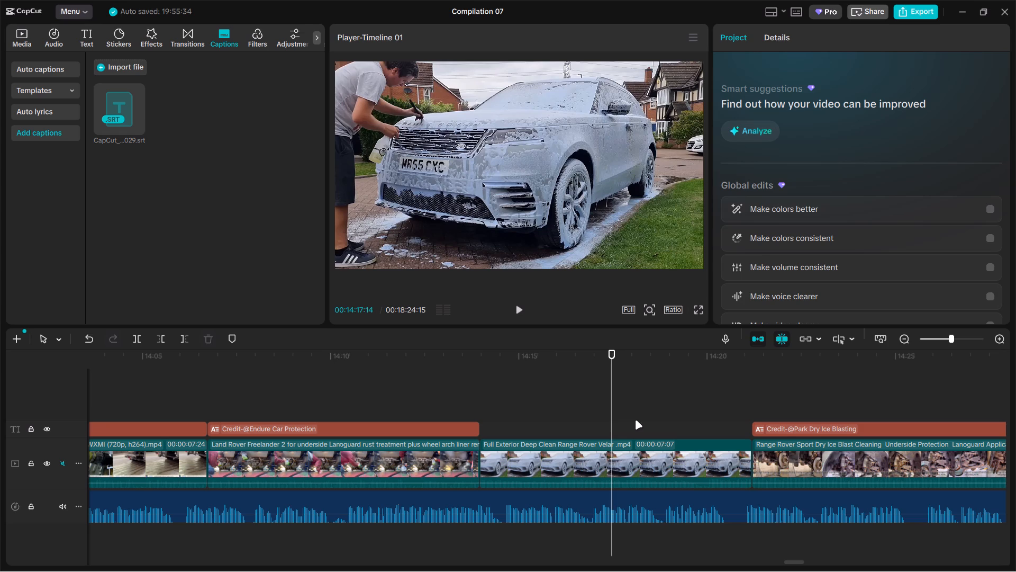
{"action": "left_click", "coordinate": [483, 401]}
{"action": "key", "text": "ctrl+v"}
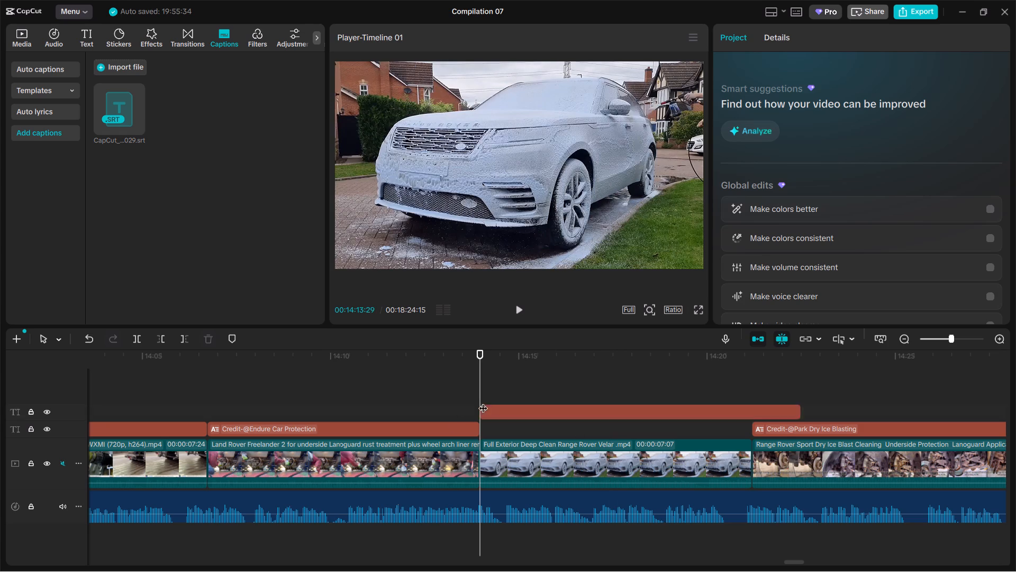
{"action": "left_click_drag", "start_coordinate": [801, 410], "coordinate": [756, 416]}
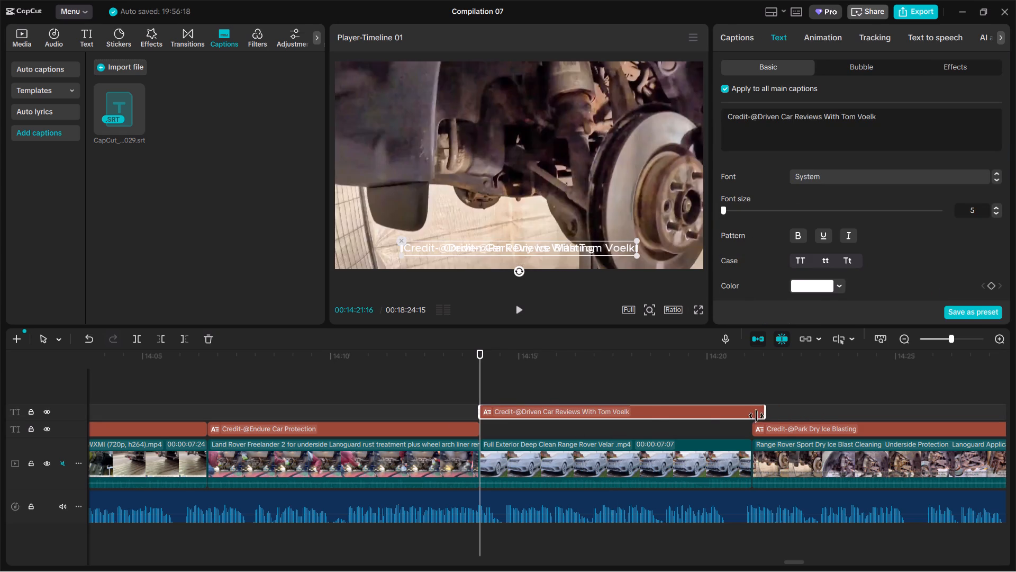
{"action": "left_click_drag", "start_coordinate": [756, 416], "coordinate": [749, 416]}
{"action": "left_click_drag", "start_coordinate": [704, 414], "coordinate": [701, 433]}
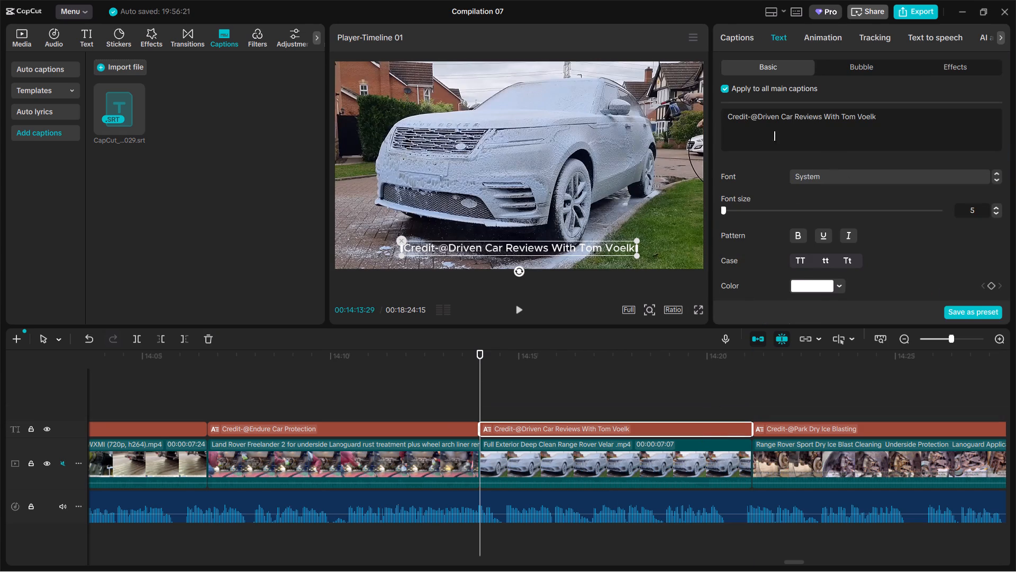
{"action": "left_click_drag", "start_coordinate": [758, 116], "coordinate": [931, 115]}
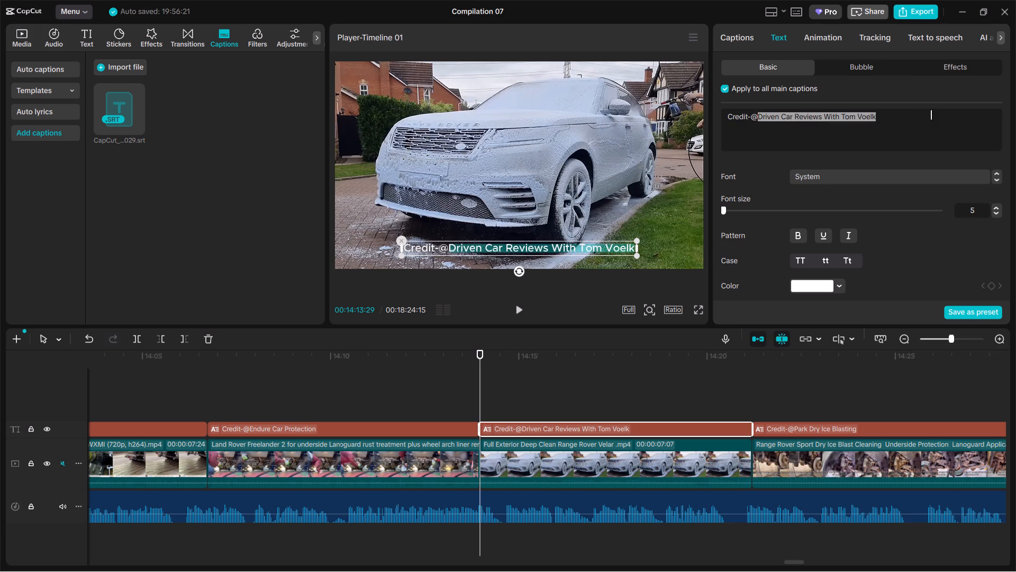
{"action": "key", "text": "BackSpace"}
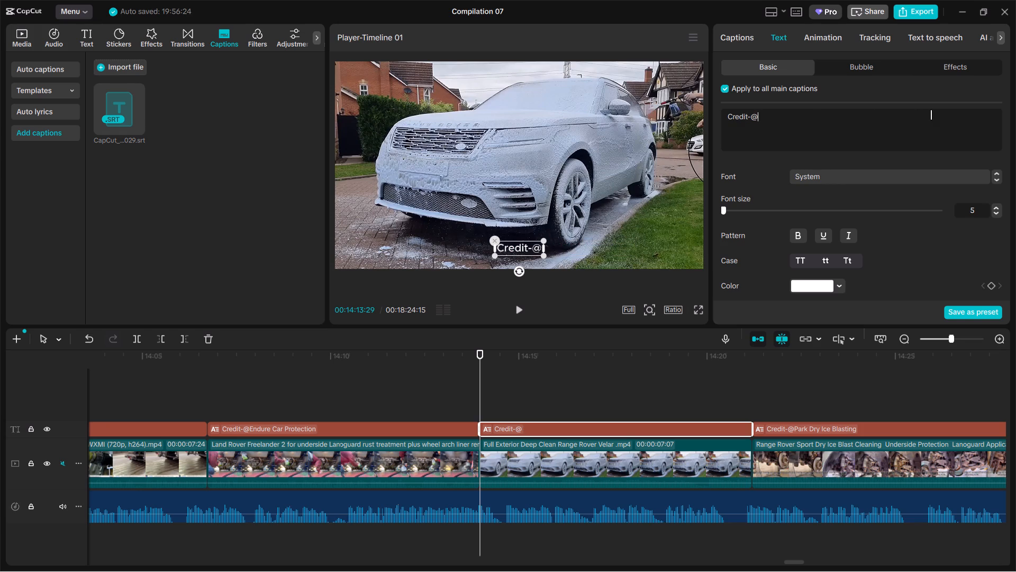
{"action": "type", "text": "ast"}
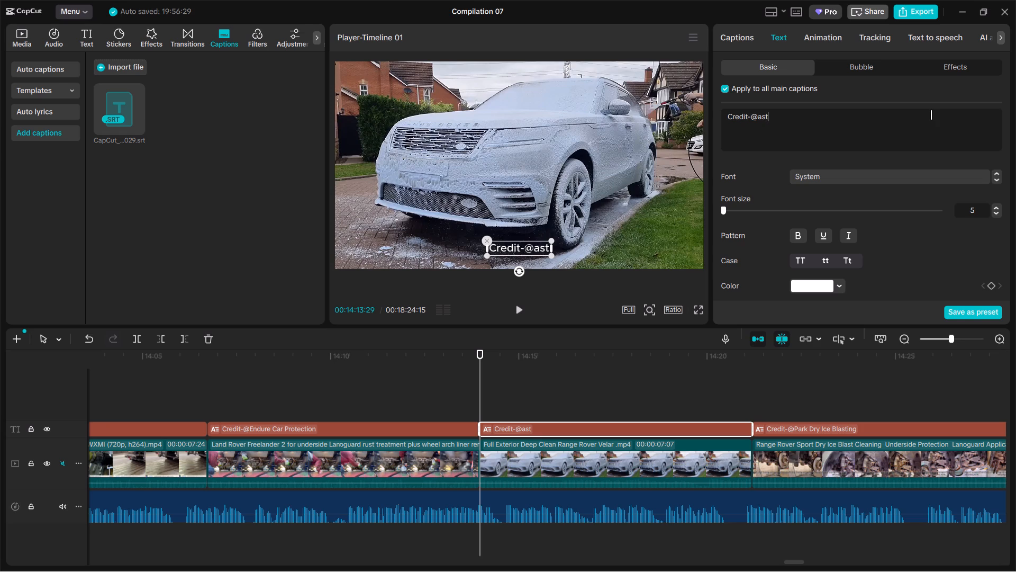
{"action": "type", "text": "bur"}
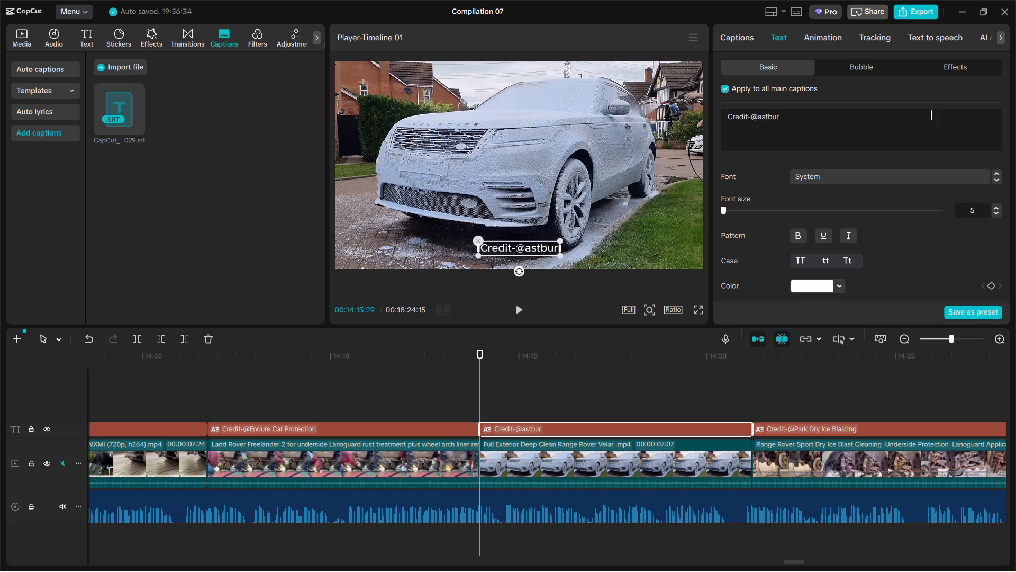
{"action": "key", "text": "y"}
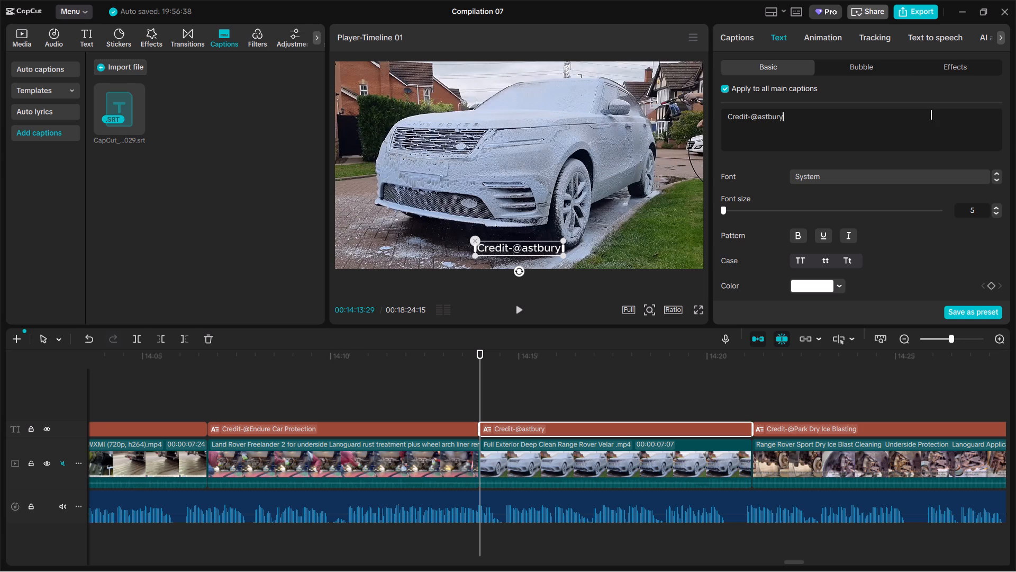
{"action": "type", "text": "carwash"}
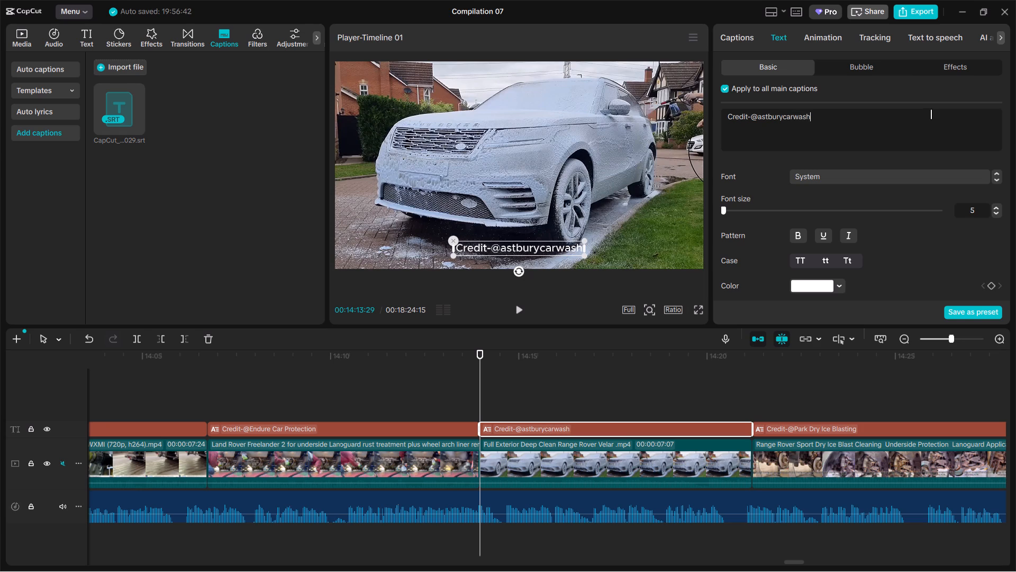
Paste the copied caption at the start of the BEST Off-Road_Daily clip, trim it to the clip's end and move it onto the main caption track.
{"action": "scroll", "coordinate": [611, 377], "scroll_direction": "down", "scroll_amount": 17, "text": "ctrl"}
{"action": "scroll", "coordinate": [730, 408], "scroll_direction": "down", "scroll_amount": 3, "text": "ctrl"}
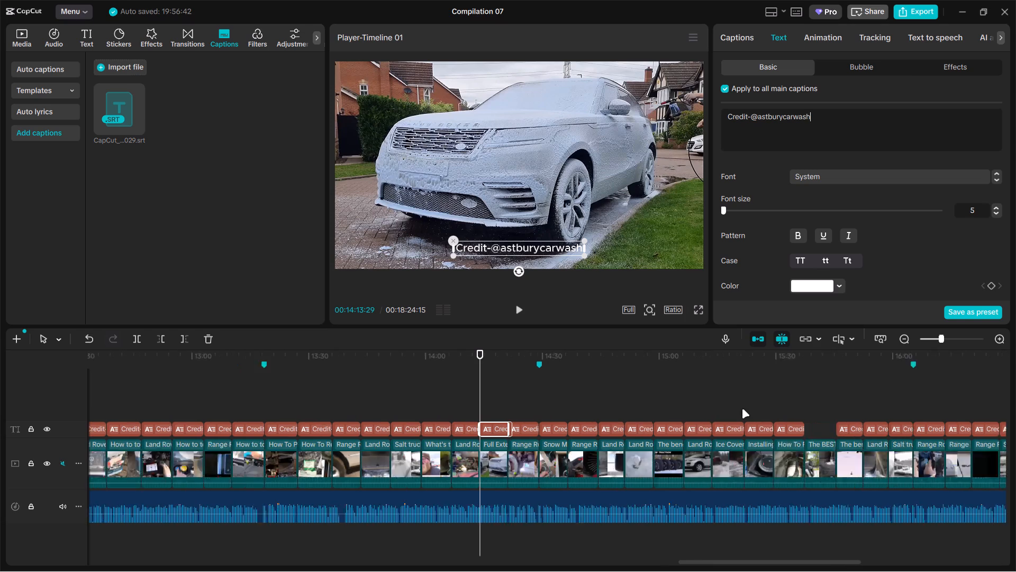
{"action": "scroll", "coordinate": [742, 409], "scroll_direction": "down", "scroll_amount": 2, "text": "ctrl"}
{"action": "left_click", "coordinate": [696, 406]}
{"action": "scroll", "coordinate": [728, 418], "scroll_direction": "up", "scroll_amount": 12, "text": "ctrl"}
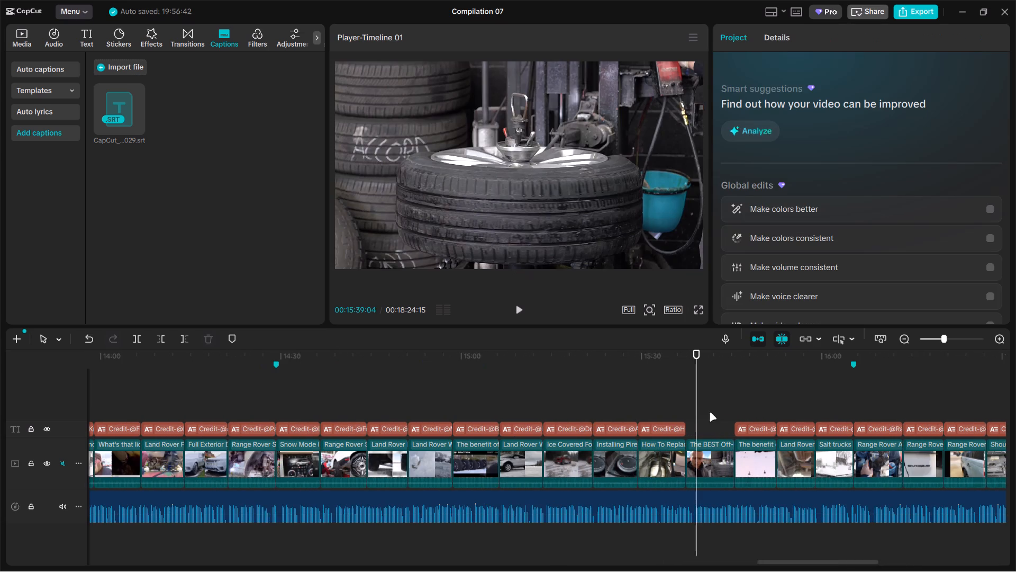
{"action": "left_click_drag", "start_coordinate": [695, 405], "coordinate": [686, 405]}
{"action": "key", "text": "ctrl+v"}
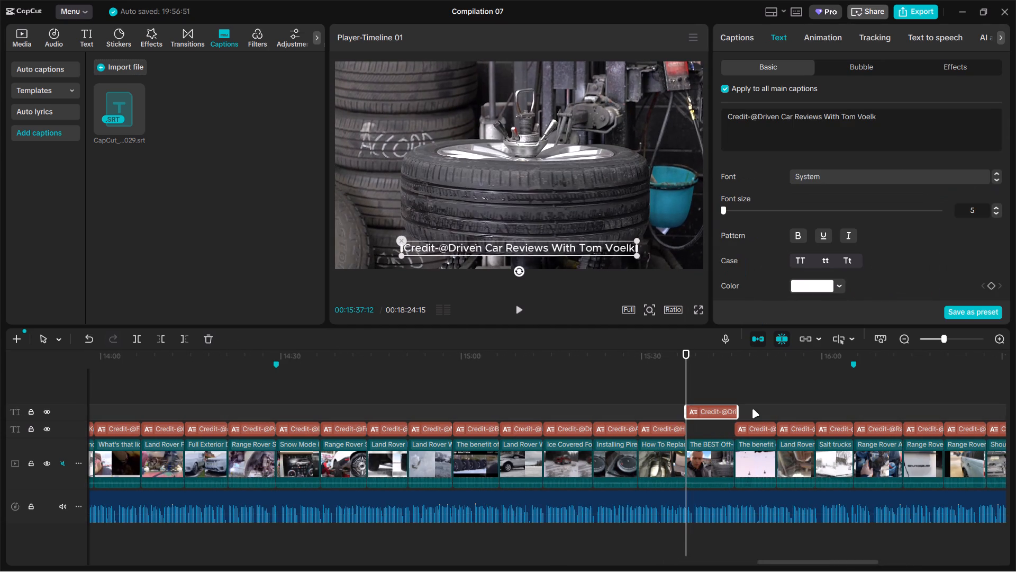
{"action": "scroll", "coordinate": [770, 420], "scroll_direction": "up", "scroll_amount": 12, "text": "ctrl"}
{"action": "left_click_drag", "start_coordinate": [899, 409], "coordinate": [897, 409]}
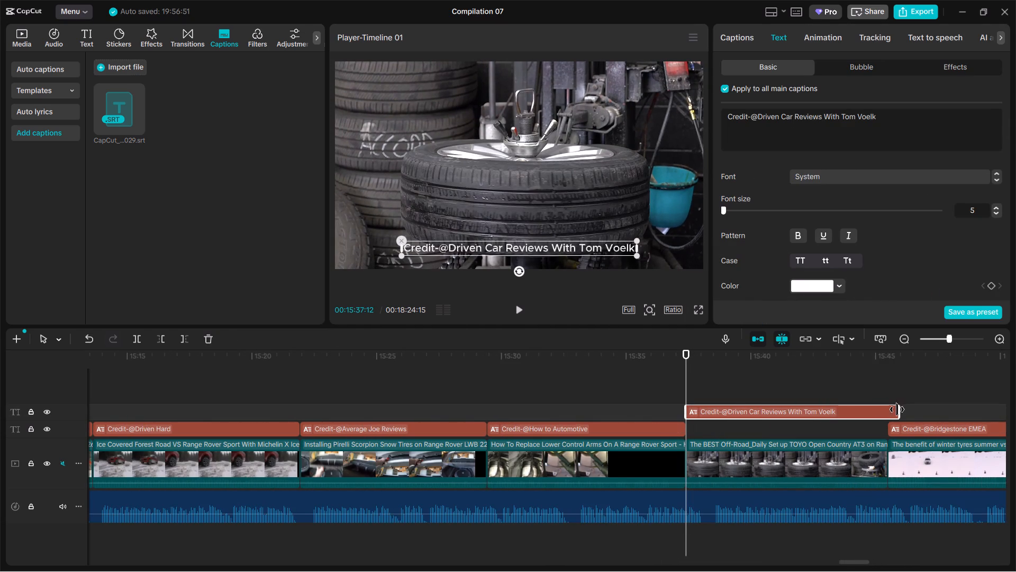
{"action": "left_click_drag", "start_coordinate": [897, 409], "coordinate": [885, 411]}
{"action": "left_click_drag", "start_coordinate": [861, 413], "coordinate": [858, 429]}
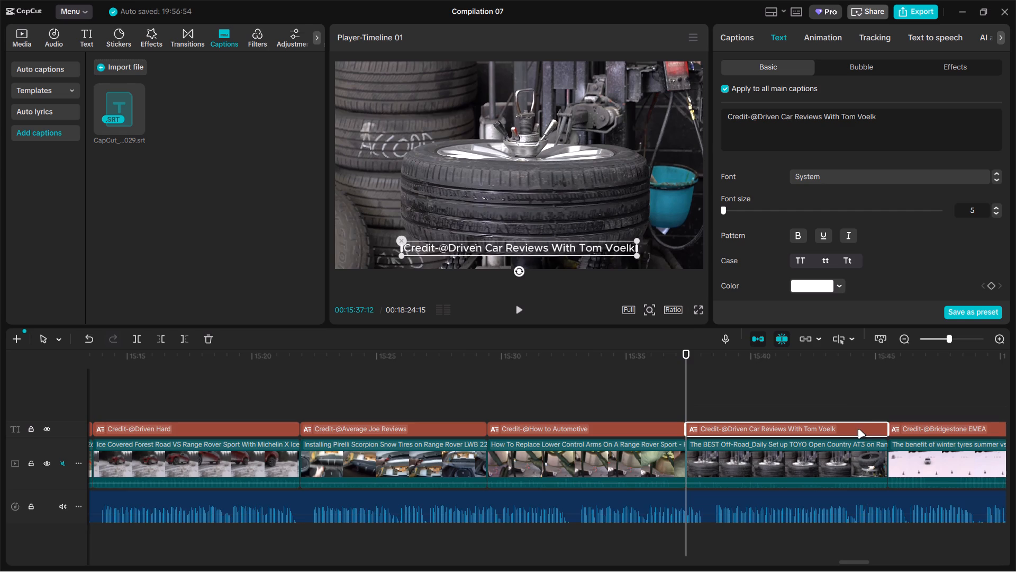
Remove the copied channel name from the BEST Off-Road_Daily clip's caption, keeping only "Credit-@".
{"action": "scroll", "coordinate": [882, 412], "scroll_direction": "up", "scroll_amount": 5, "text": "ctrl"}
{"action": "left_click", "coordinate": [873, 412]}
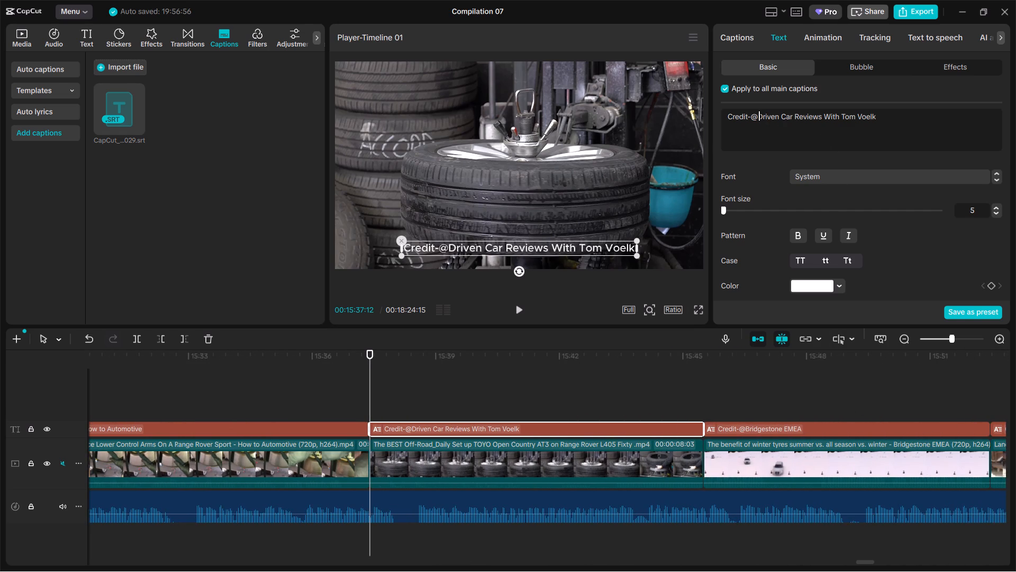
{"action": "left_click_drag", "start_coordinate": [759, 116], "coordinate": [919, 118]}
{"action": "key", "text": "BackSpace"}
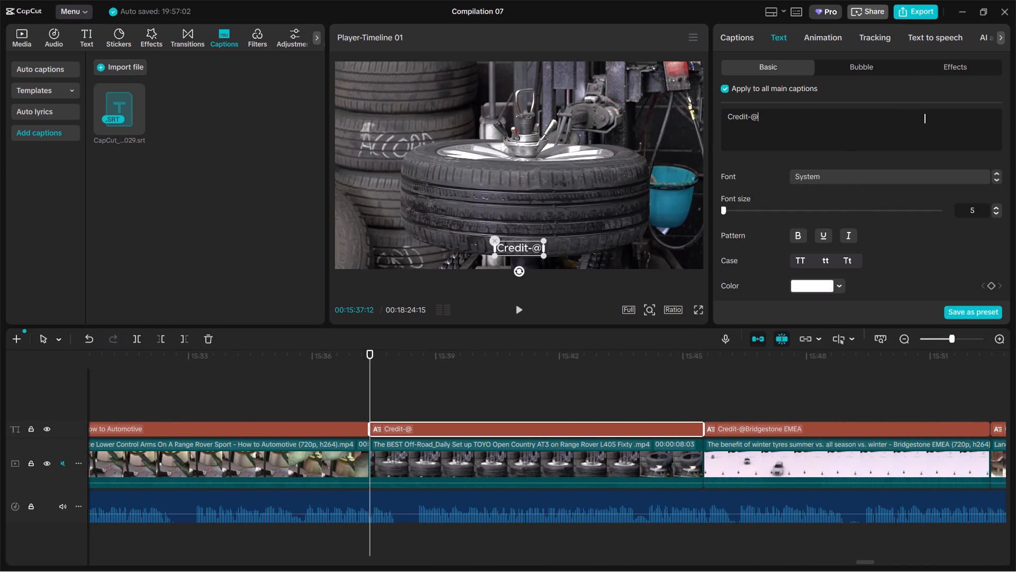
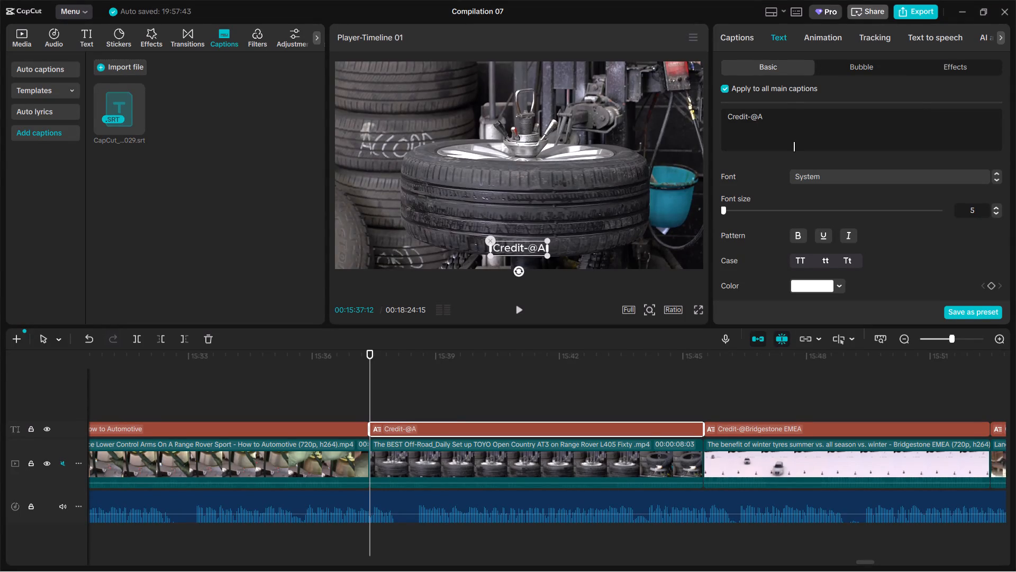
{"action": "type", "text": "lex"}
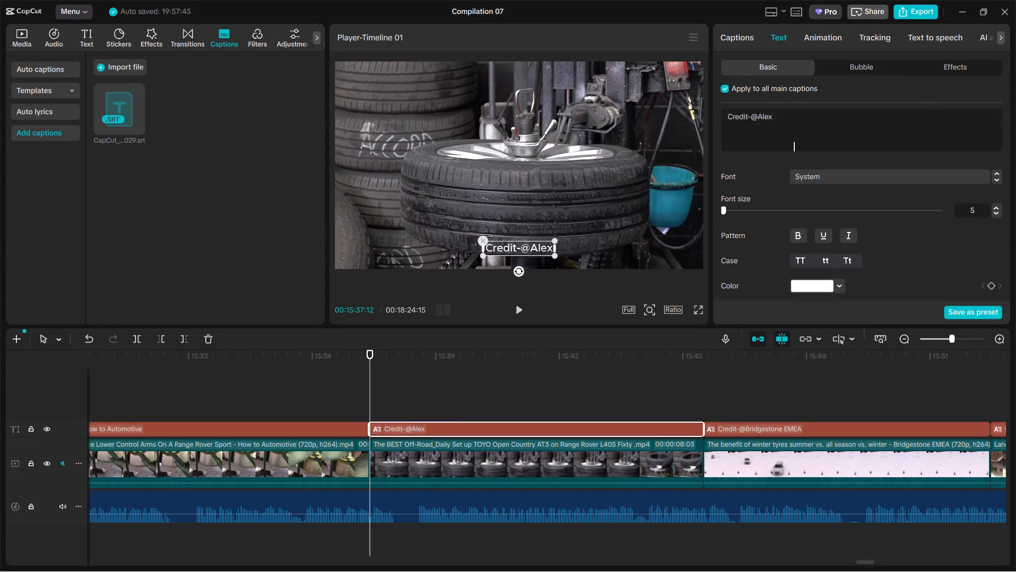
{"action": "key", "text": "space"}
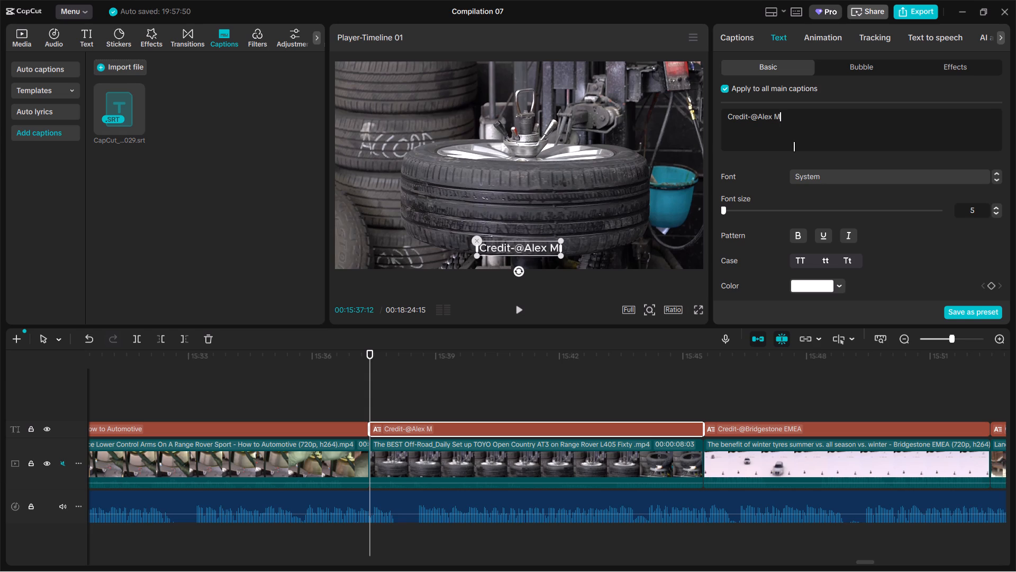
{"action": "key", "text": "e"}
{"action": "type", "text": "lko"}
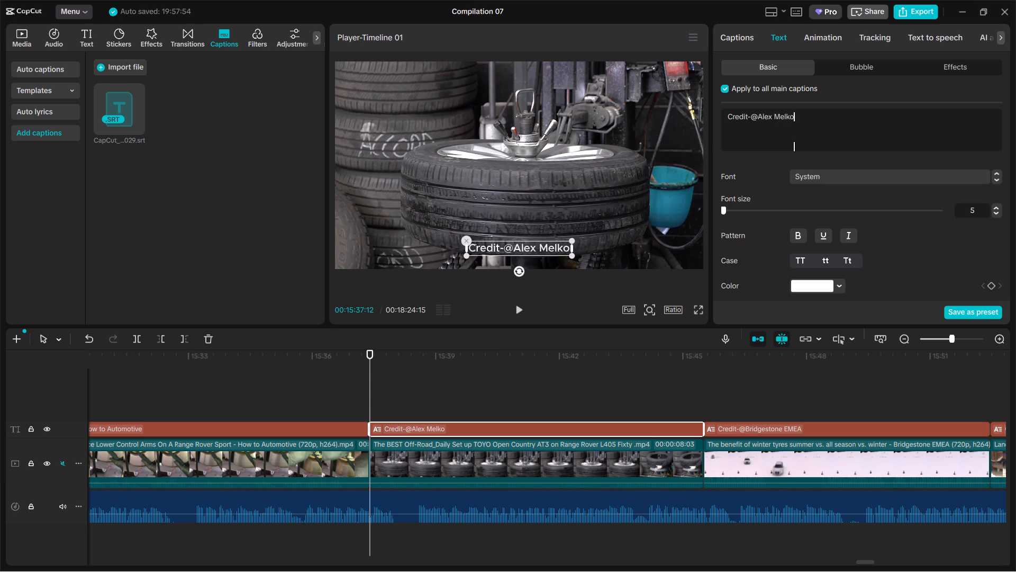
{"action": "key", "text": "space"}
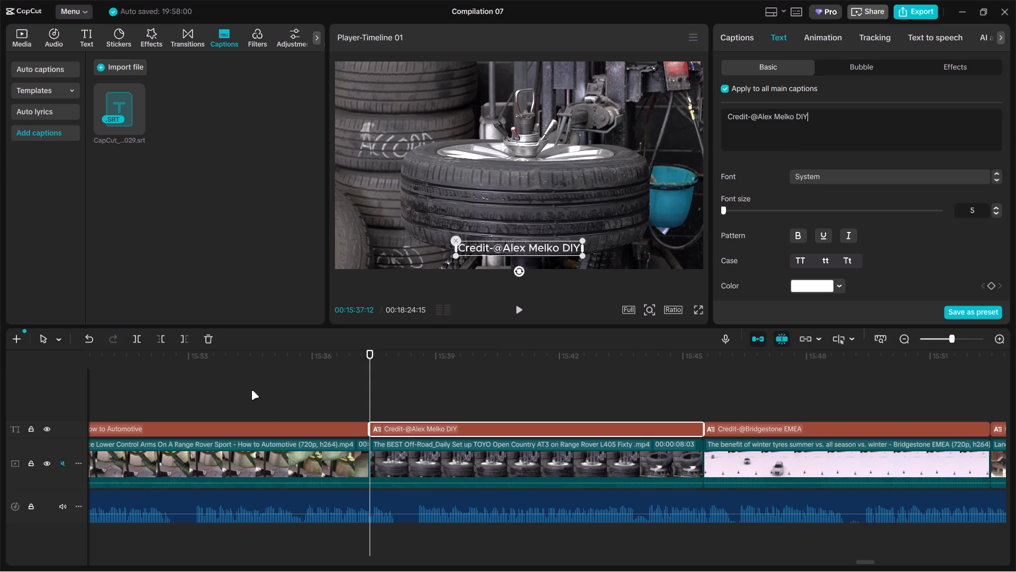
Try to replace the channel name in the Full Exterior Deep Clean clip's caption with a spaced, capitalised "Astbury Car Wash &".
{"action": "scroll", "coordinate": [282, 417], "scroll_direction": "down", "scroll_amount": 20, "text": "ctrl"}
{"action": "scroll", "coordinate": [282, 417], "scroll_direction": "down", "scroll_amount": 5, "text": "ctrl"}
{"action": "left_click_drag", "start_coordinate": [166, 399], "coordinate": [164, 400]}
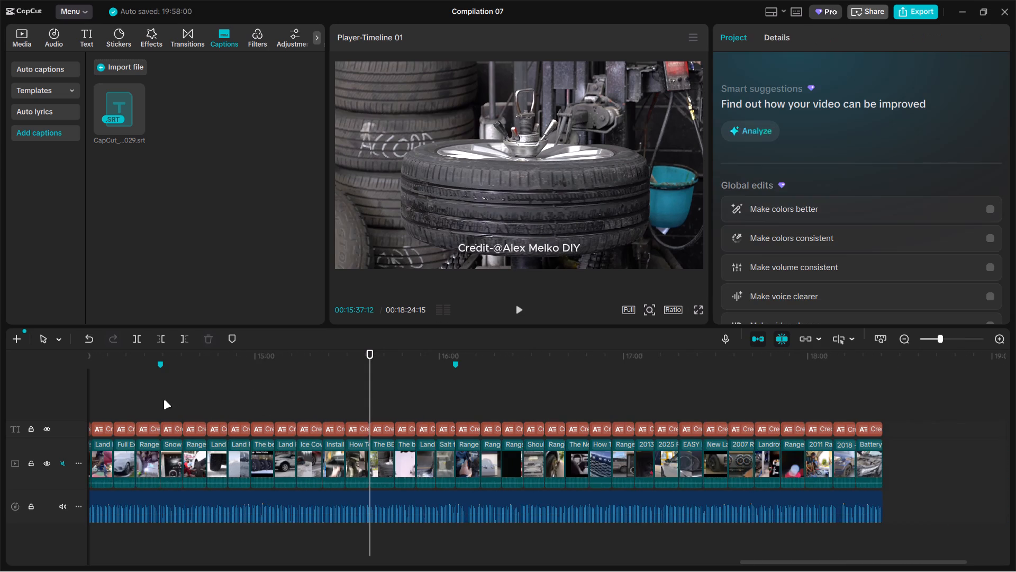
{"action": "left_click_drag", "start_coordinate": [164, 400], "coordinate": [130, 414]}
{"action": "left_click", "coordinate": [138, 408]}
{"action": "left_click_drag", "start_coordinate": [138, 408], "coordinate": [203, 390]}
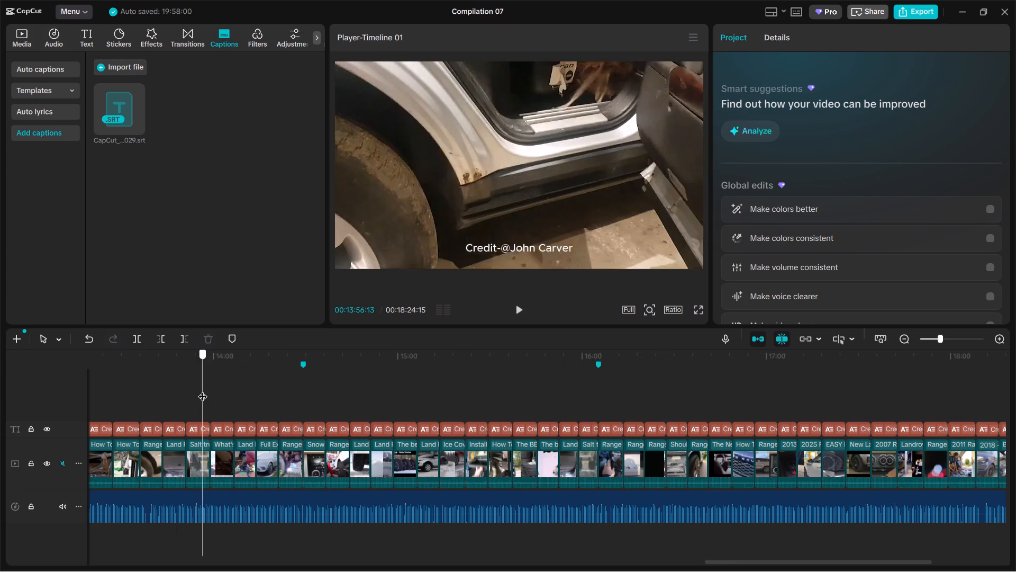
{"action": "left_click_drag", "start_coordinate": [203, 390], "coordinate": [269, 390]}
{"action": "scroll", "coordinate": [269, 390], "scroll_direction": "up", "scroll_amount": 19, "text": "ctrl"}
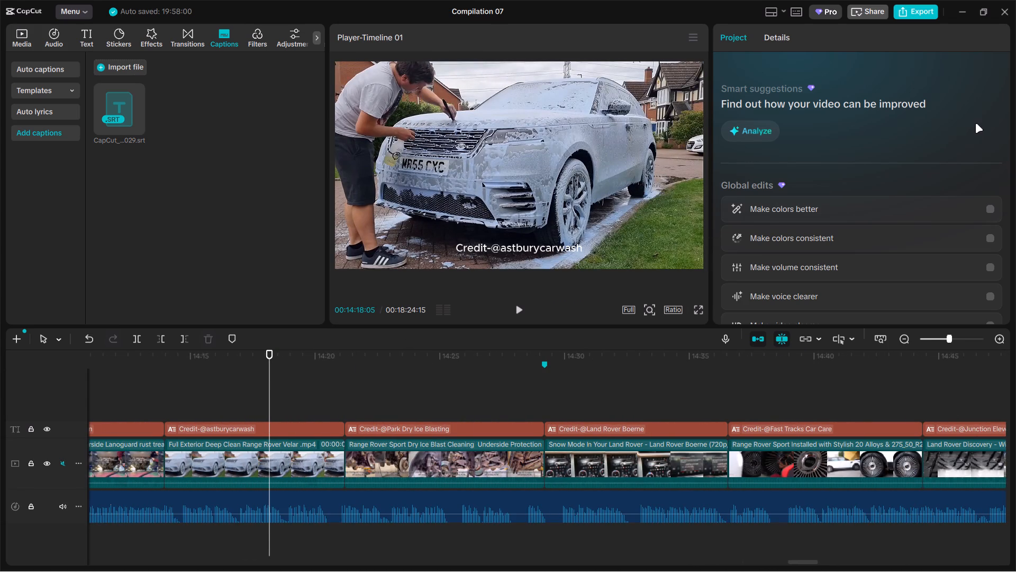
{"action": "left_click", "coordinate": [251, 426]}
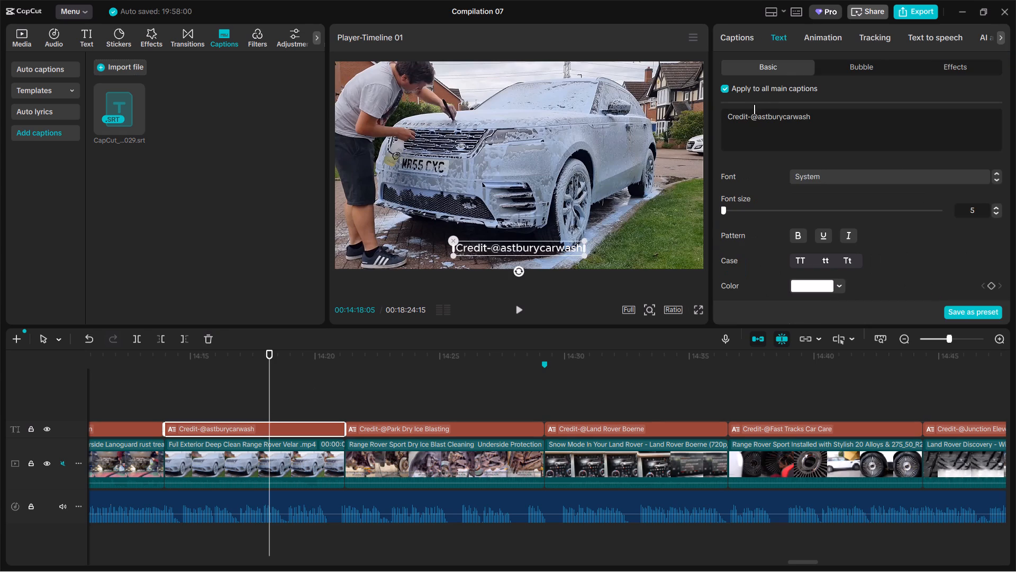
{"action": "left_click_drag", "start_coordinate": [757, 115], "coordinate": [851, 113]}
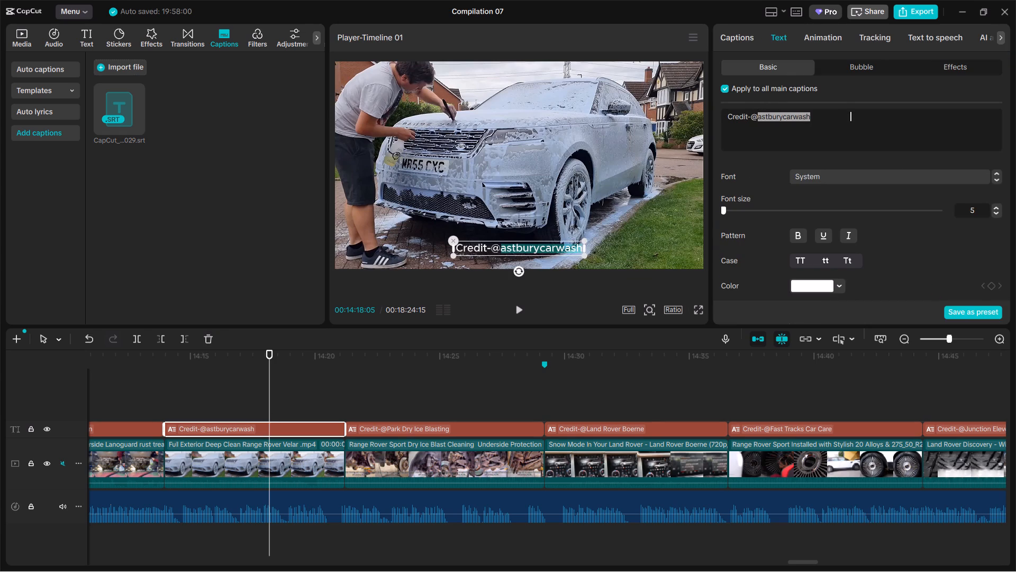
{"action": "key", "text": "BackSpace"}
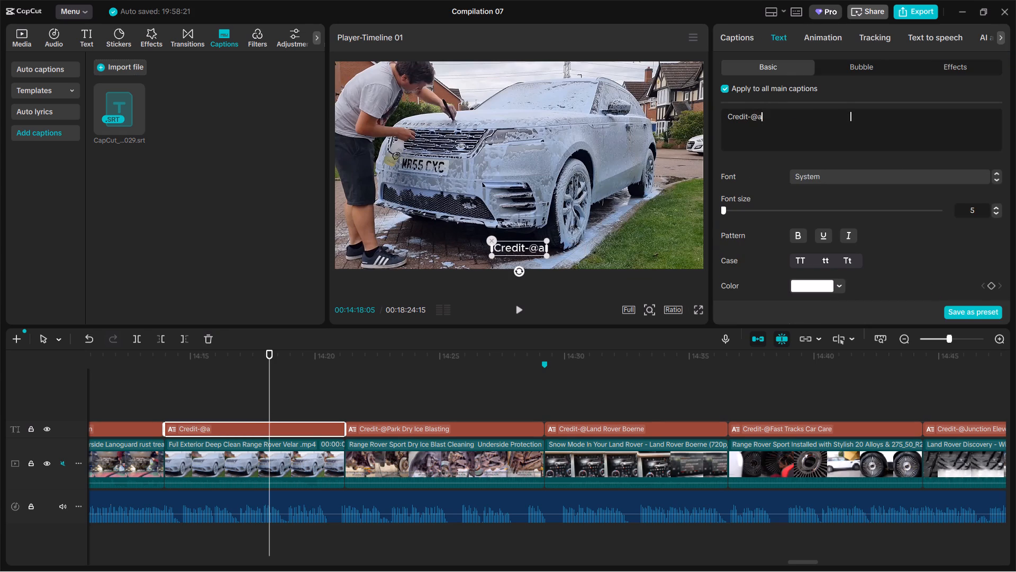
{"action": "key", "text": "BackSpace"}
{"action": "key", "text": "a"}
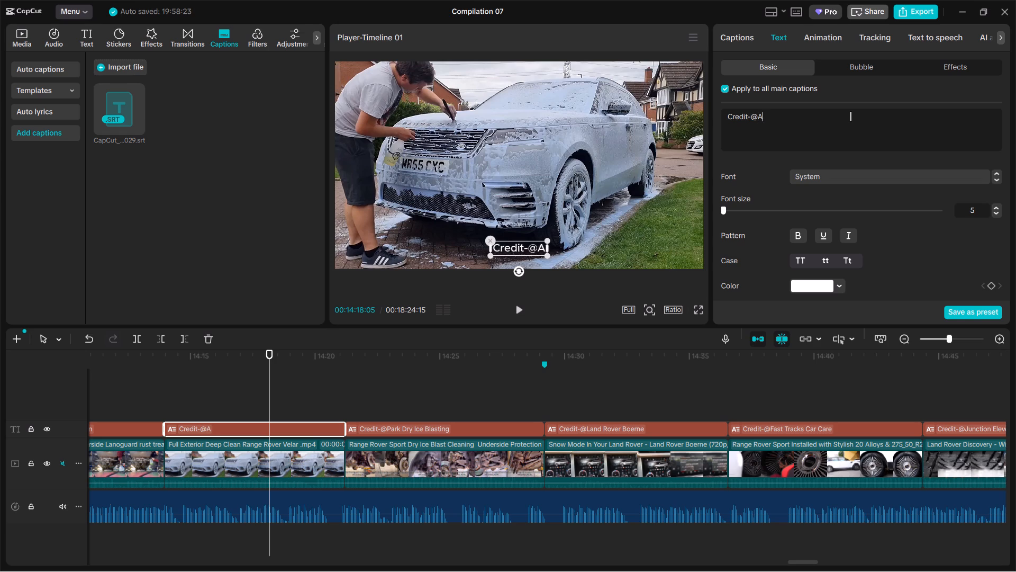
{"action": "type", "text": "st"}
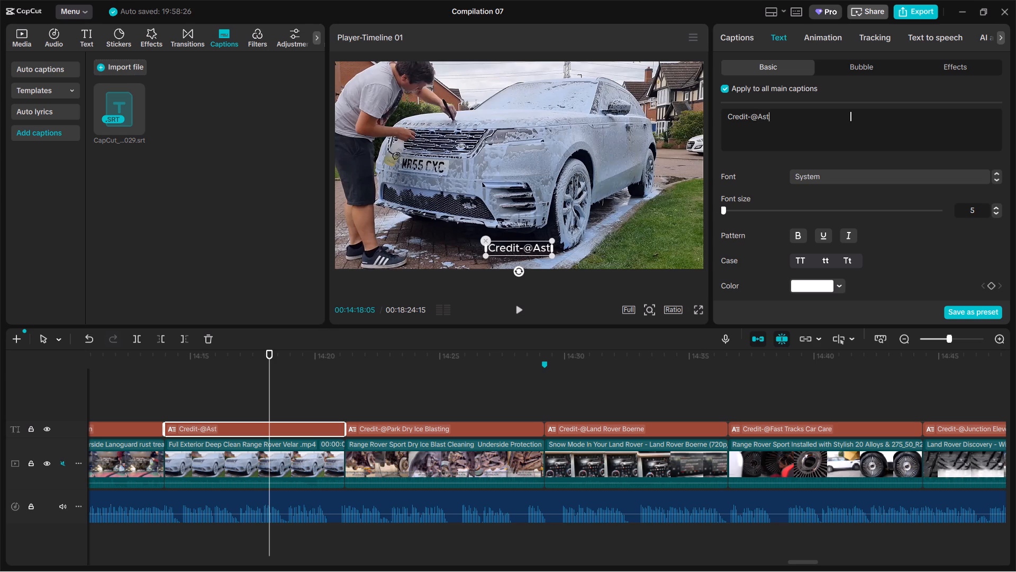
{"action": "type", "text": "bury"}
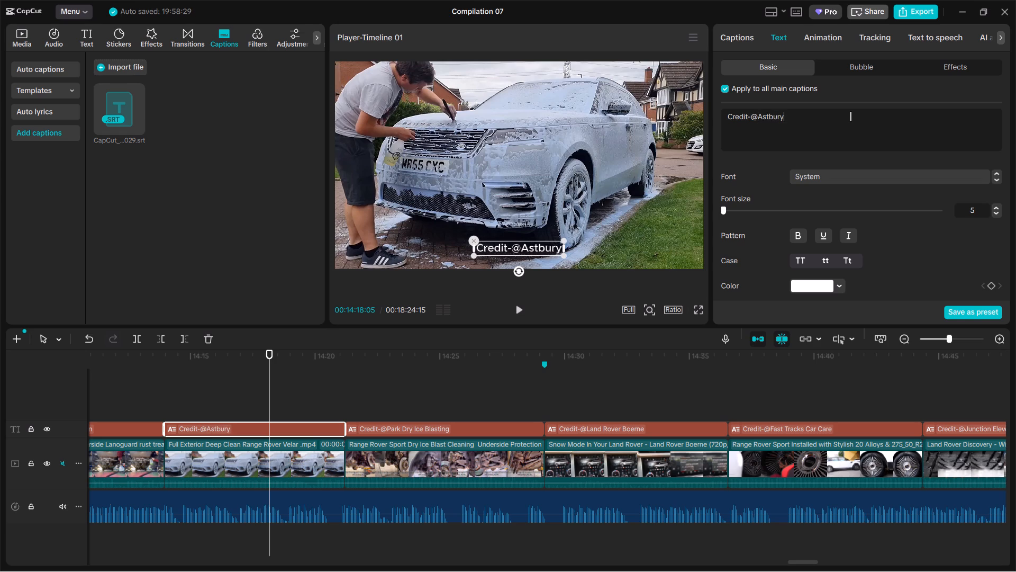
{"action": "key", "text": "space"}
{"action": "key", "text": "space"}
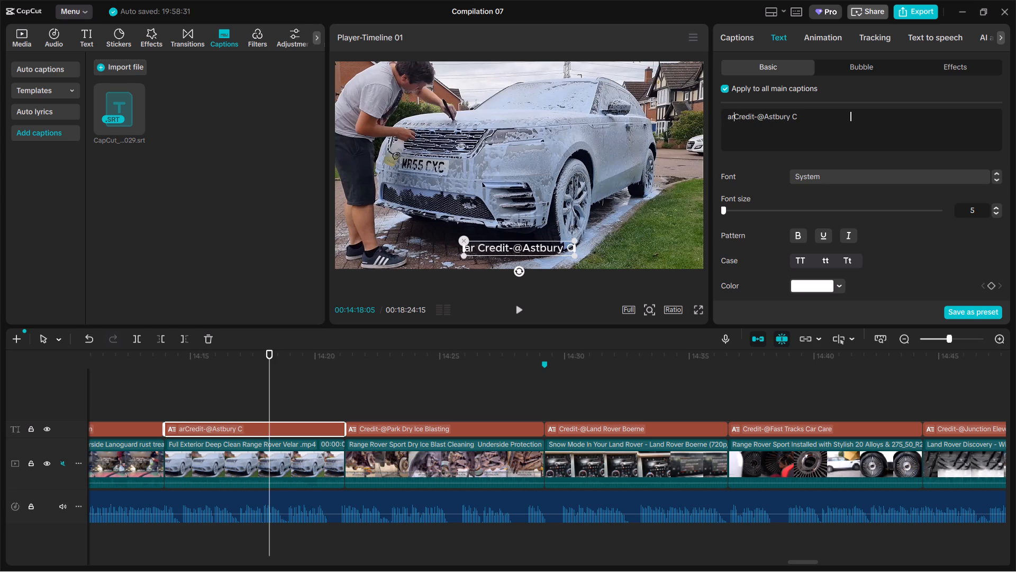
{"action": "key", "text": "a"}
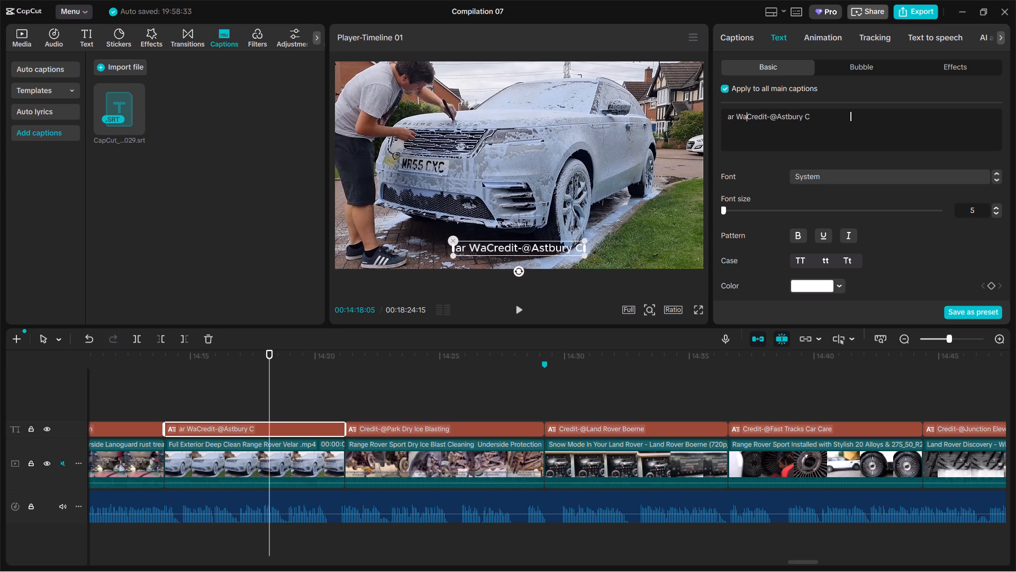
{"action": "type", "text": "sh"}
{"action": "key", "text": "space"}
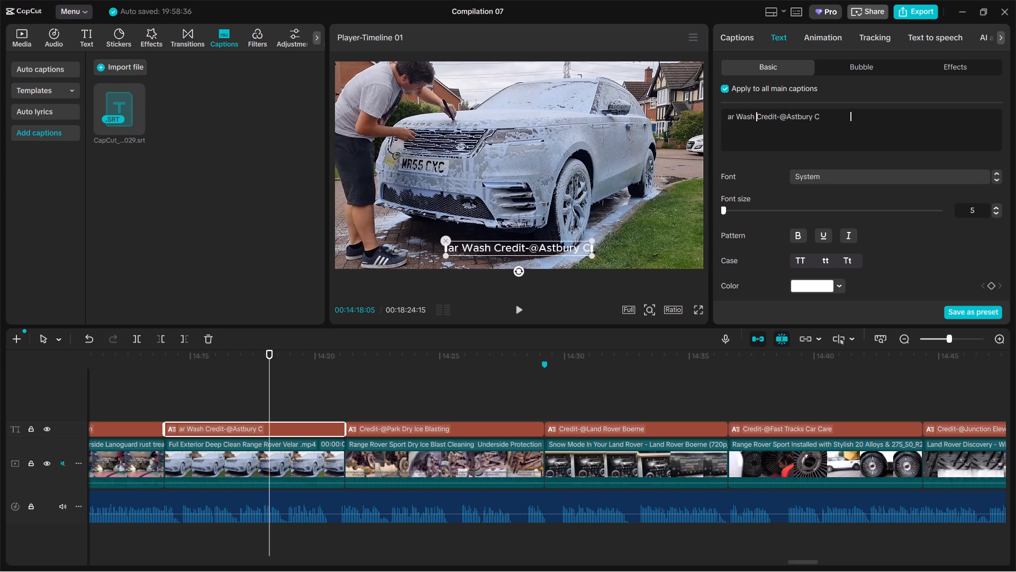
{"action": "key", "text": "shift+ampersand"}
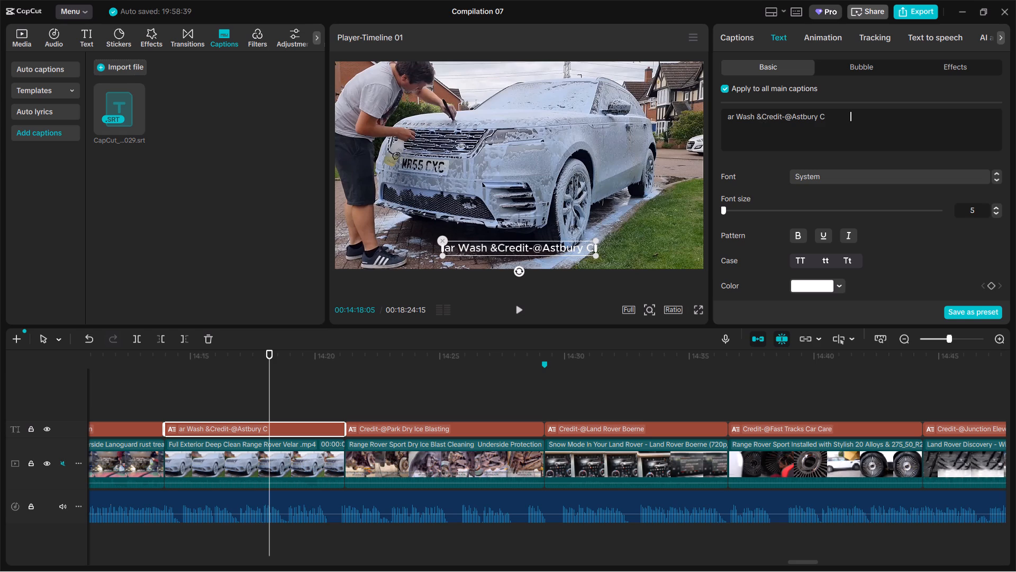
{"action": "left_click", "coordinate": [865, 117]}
{"action": "key", "text": "ctrl+a"}
{"action": "key", "text": "BackSpace"}
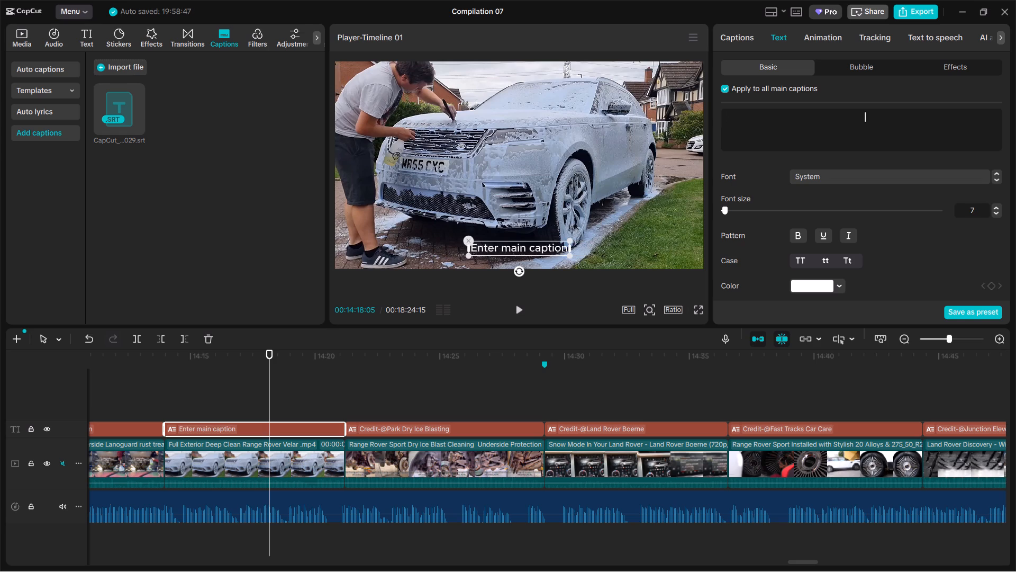
{"action": "key", "text": "shift+at"}
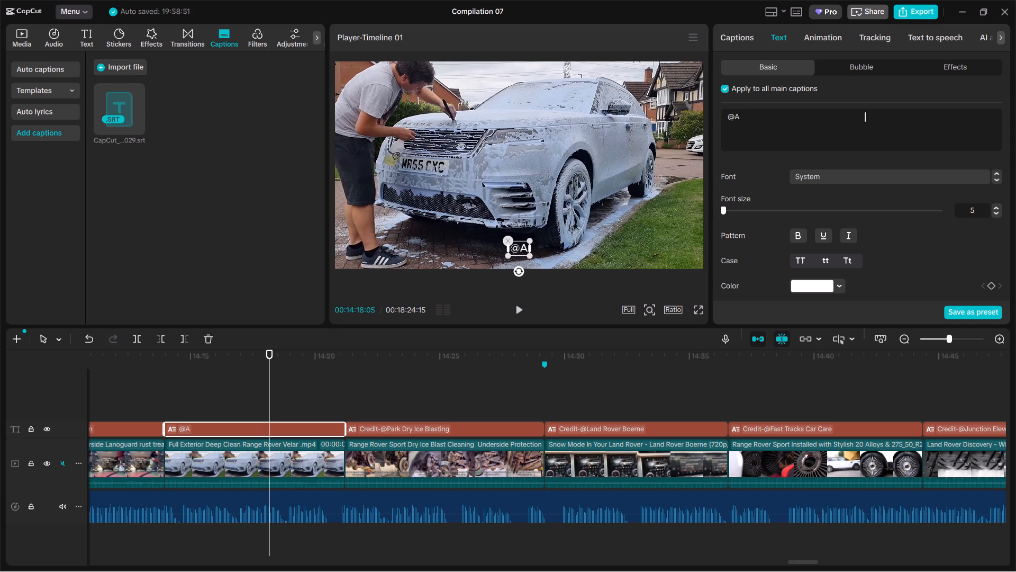
{"action": "key", "text": "BackSpace"}
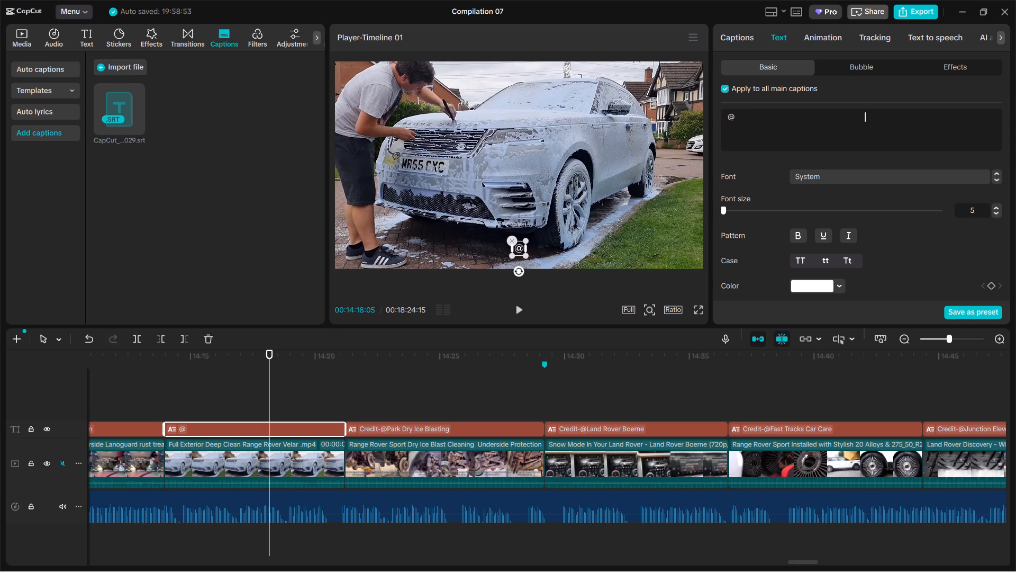
{"action": "key", "text": "BackSpace"}
{"action": "key", "text": "BackSpace"}
{"action": "key", "text": "BackSpace"}
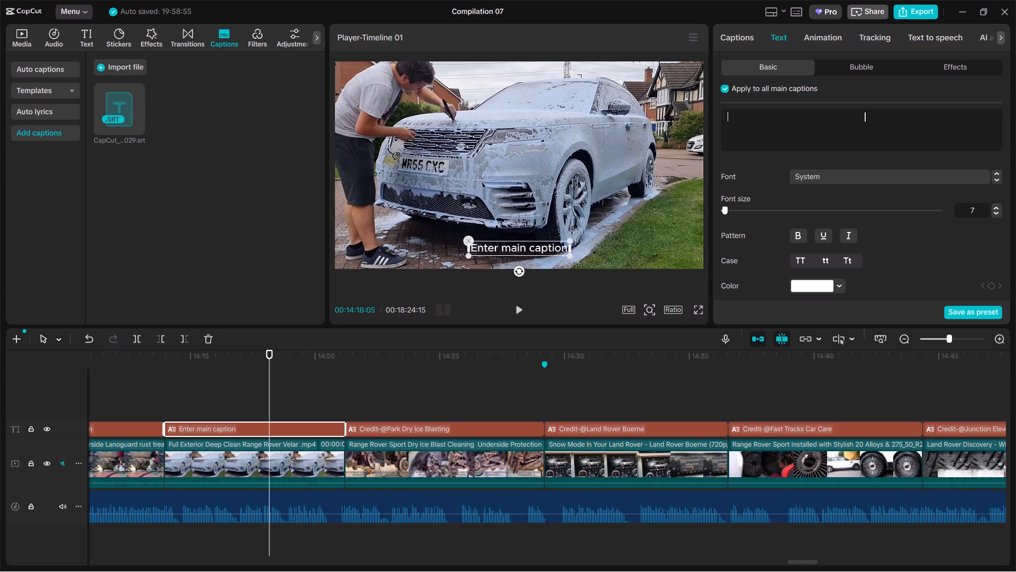
{"action": "type", "text": "redit -"}
{"action": "key", "text": "space"}
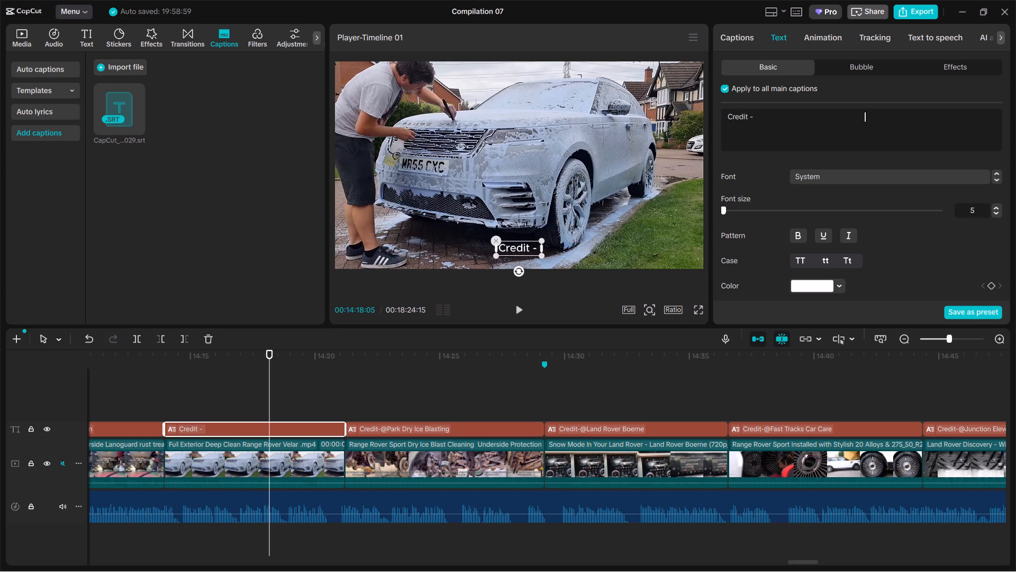
{"action": "key", "text": "shift+at"}
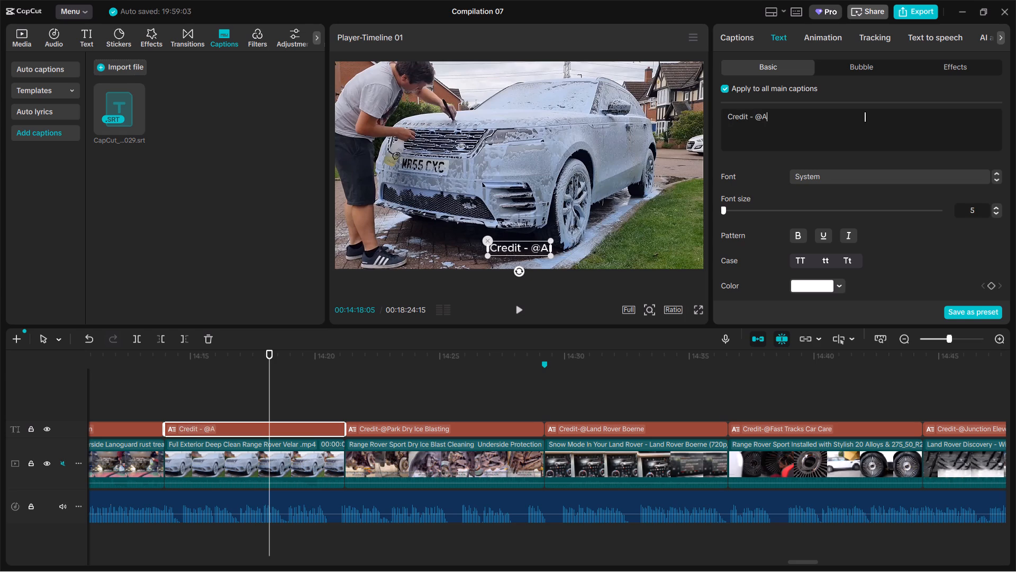
{"action": "type", "text": "stbury"}
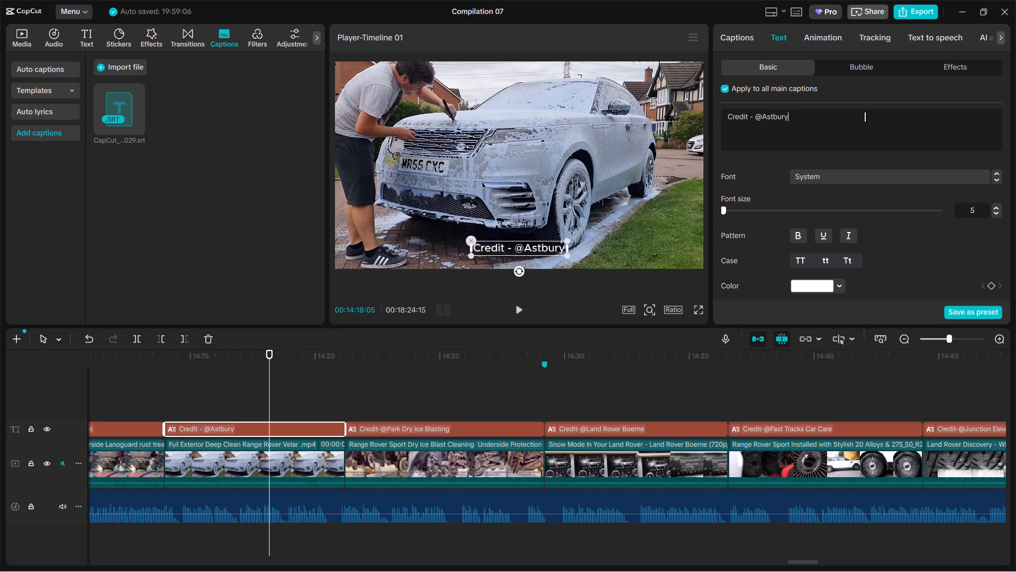
{"action": "key", "text": "space"}
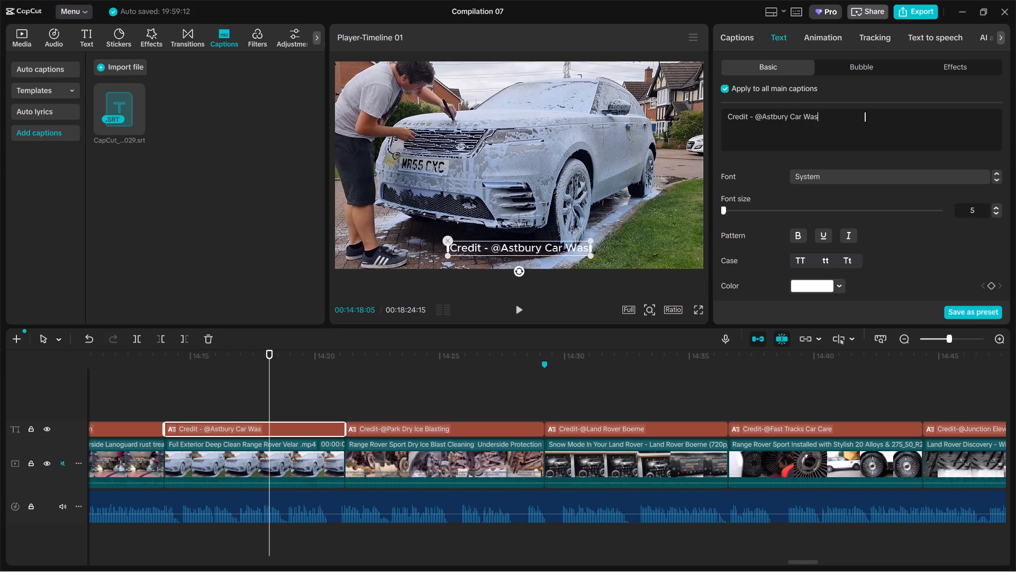
{"action": "key", "text": "shift+ampersand"}
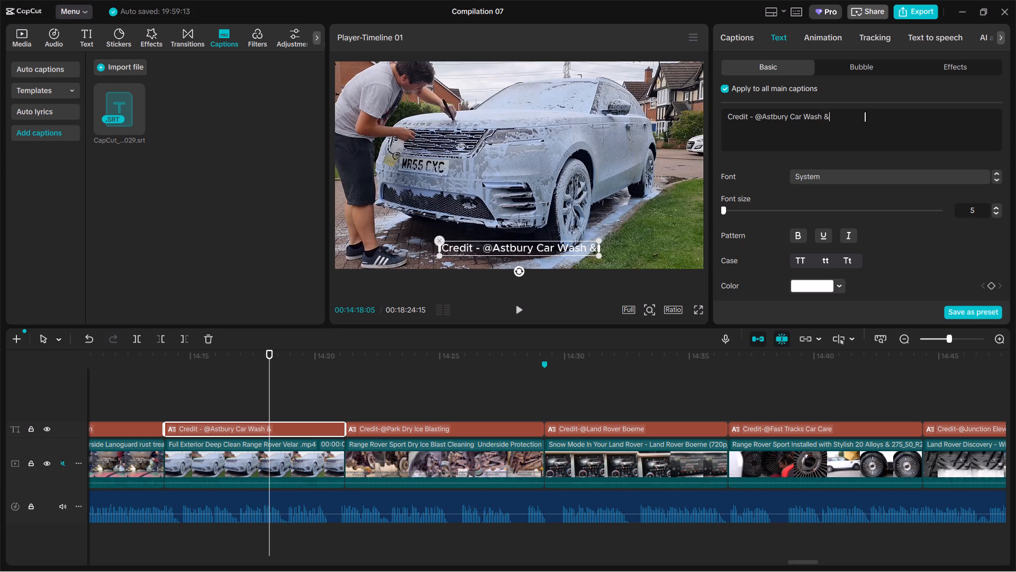
{"action": "key", "text": "space"}
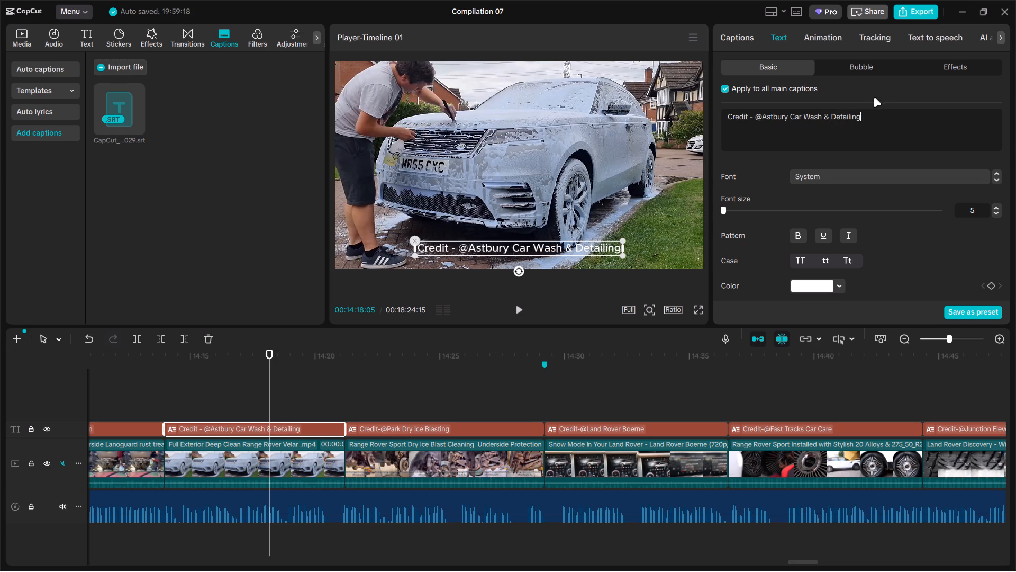
Rewrite the caption on the POV driving clip near 11:40 so that it reads "Credit-@4 Cars and Watches".
{"action": "scroll", "coordinate": [392, 401], "scroll_direction": "down", "scroll_amount": 6, "text": "ctrl"}
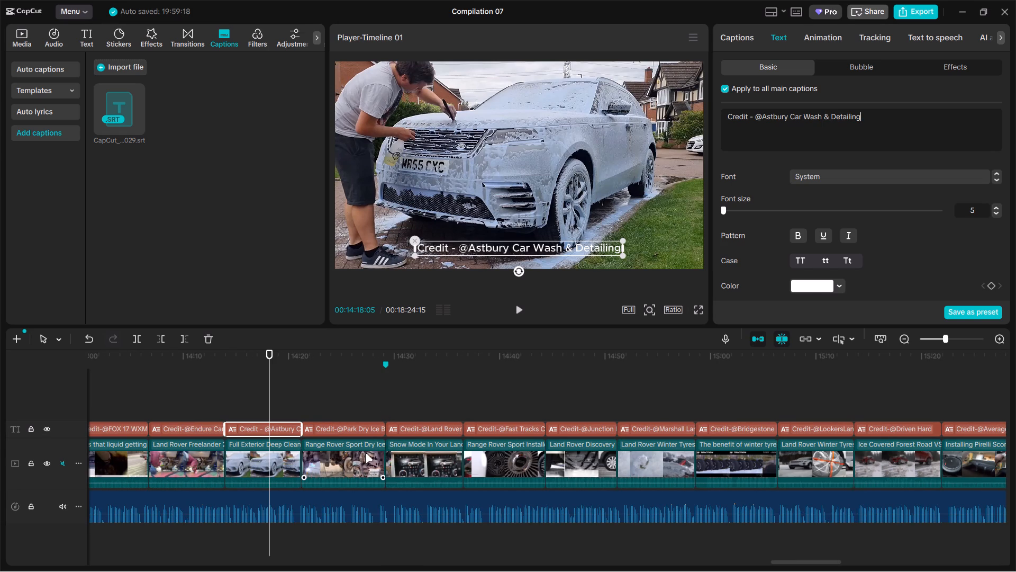
{"action": "scroll", "coordinate": [364, 454], "scroll_direction": "down", "scroll_amount": 6, "text": "ctrl"}
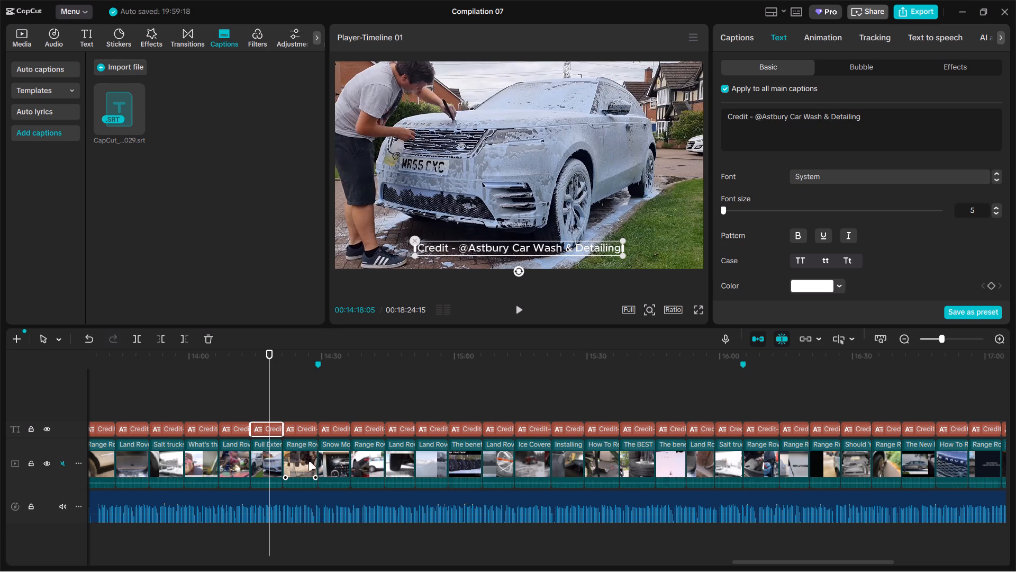
{"action": "left_click_drag", "start_coordinate": [270, 398], "coordinate": [253, 398]}
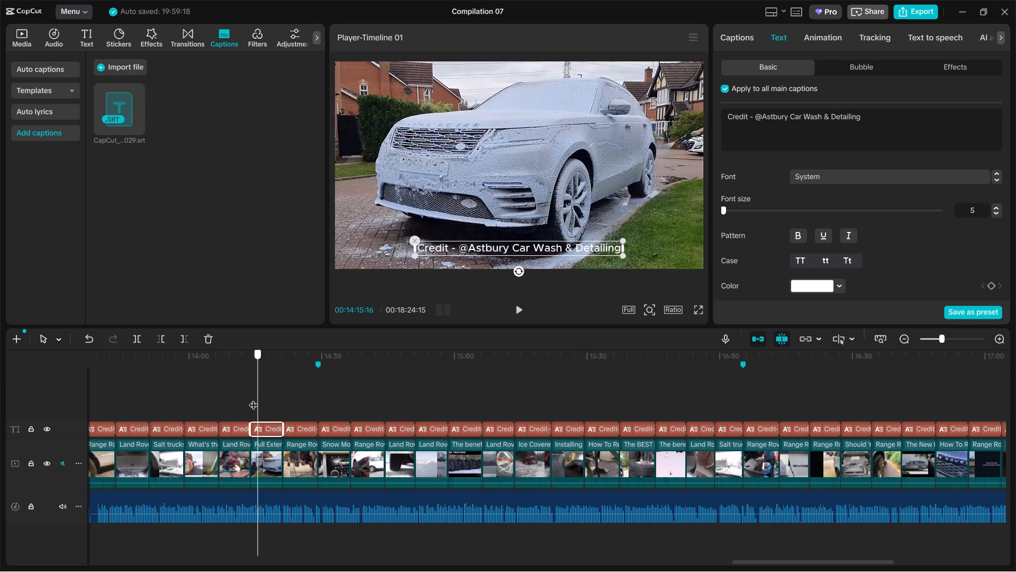
{"action": "left_click_drag", "start_coordinate": [253, 398], "coordinate": [128, 402]}
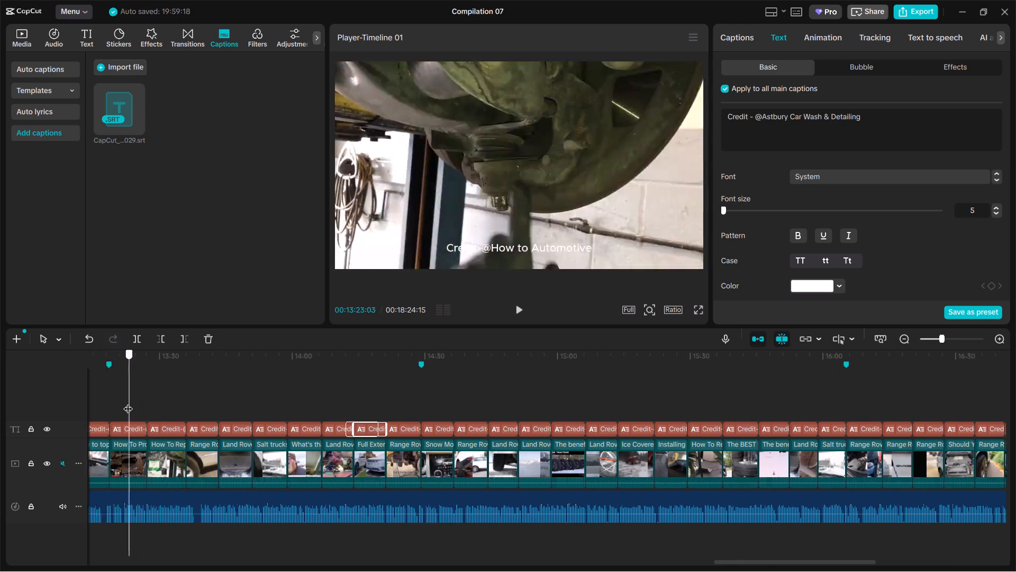
{"action": "left_click_drag", "start_coordinate": [128, 402], "coordinate": [118, 405]}
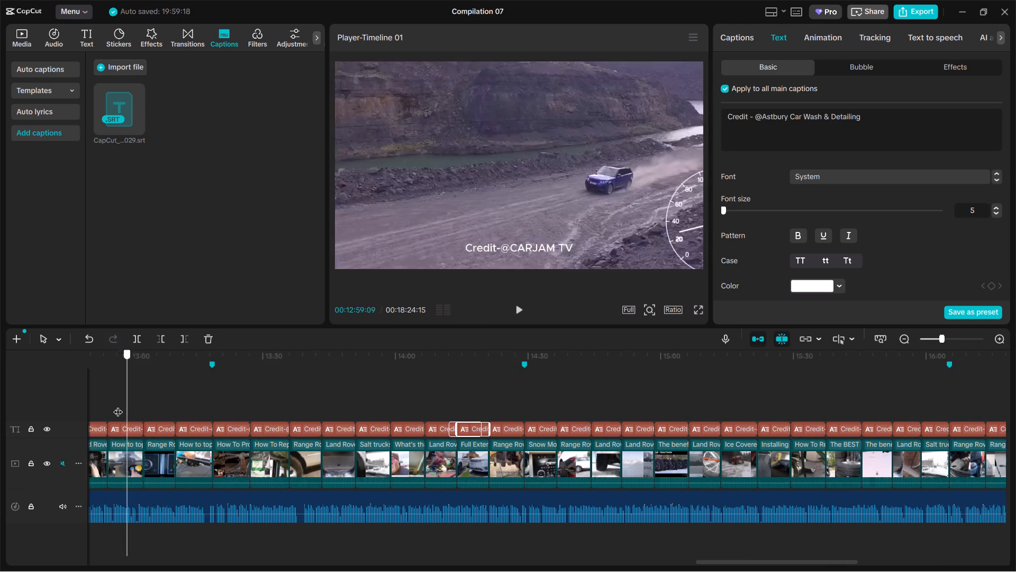
{"action": "left_click_drag", "start_coordinate": [118, 405], "coordinate": [123, 396]}
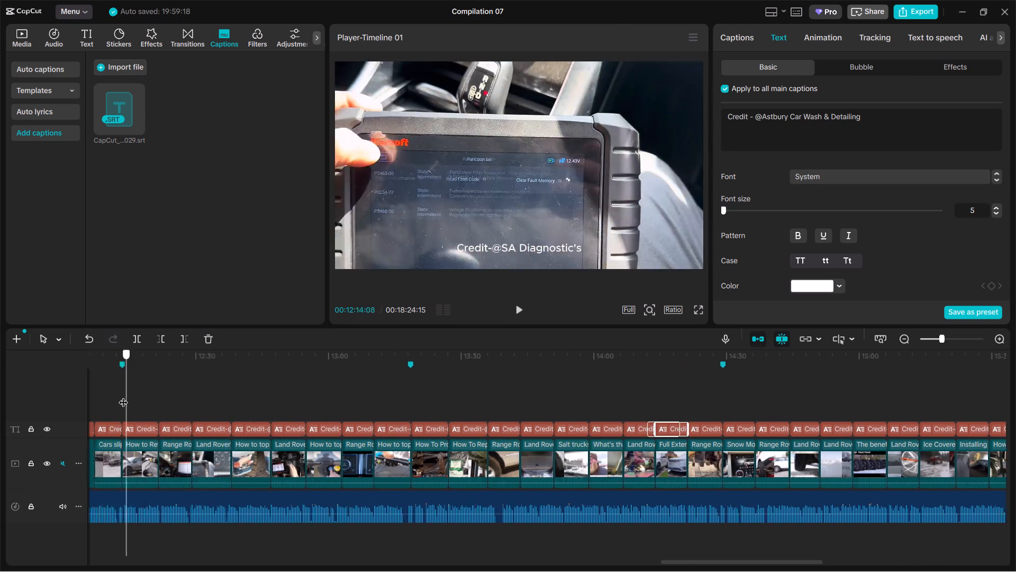
{"action": "left_click_drag", "start_coordinate": [123, 396], "coordinate": [184, 403]}
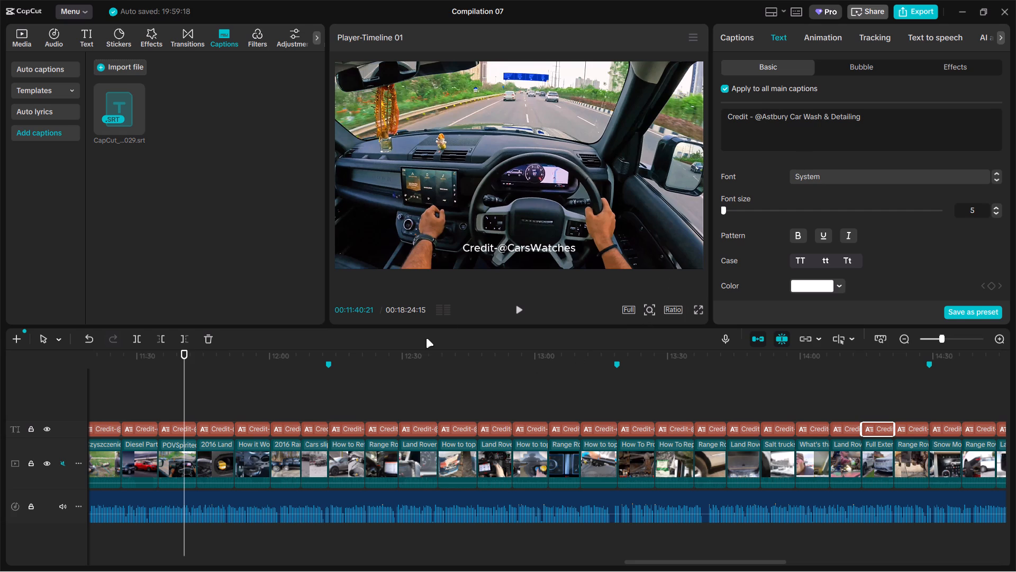
{"action": "left_click", "coordinate": [182, 430]}
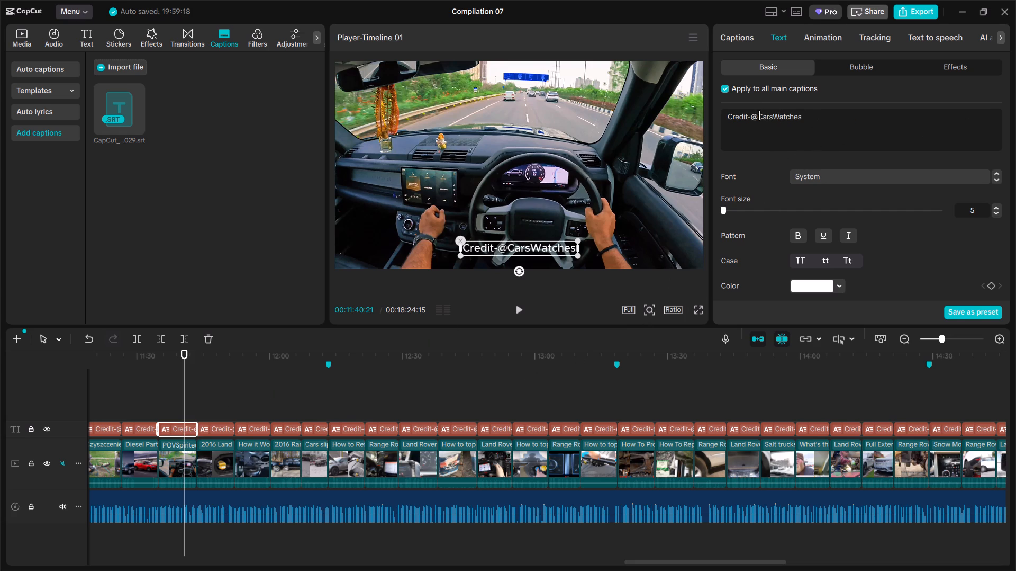
{"action": "left_click_drag", "start_coordinate": [759, 115], "coordinate": [861, 122]}
{"action": "key", "text": "BackSpace"}
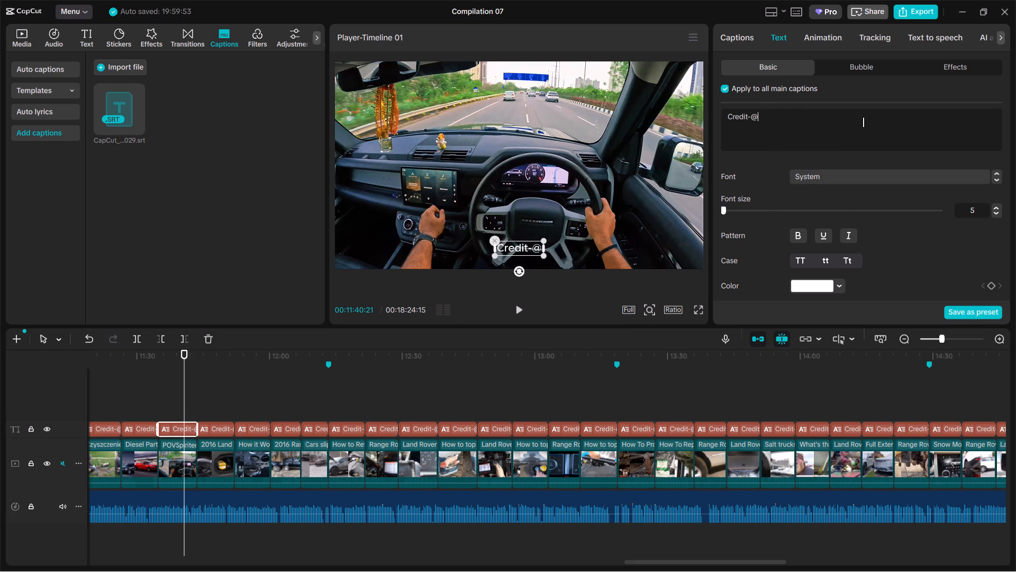
{"action": "key", "text": "4"}
{"action": "key", "text": "space"}
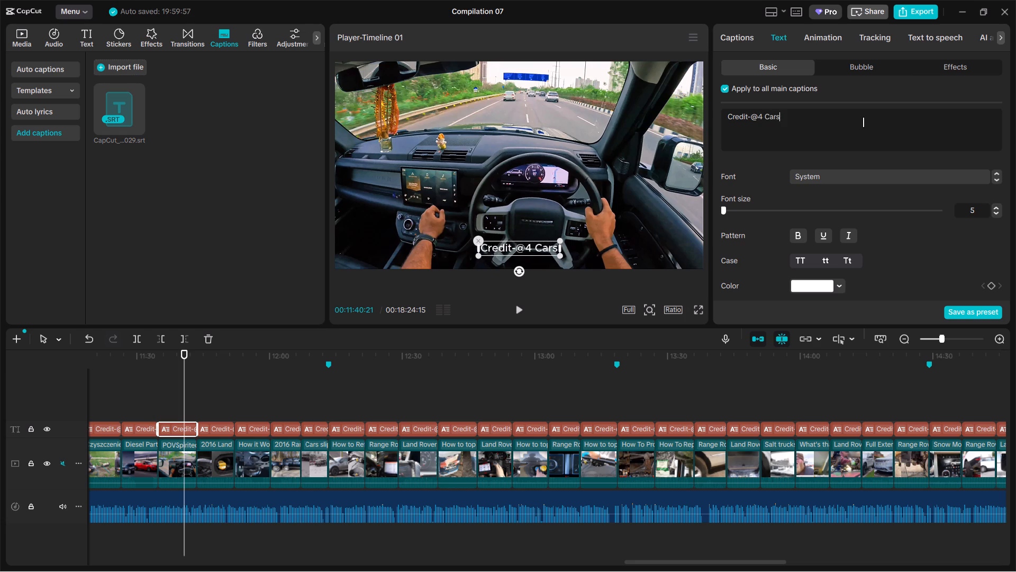
{"action": "key", "text": "space"}
{"action": "type", "text": "a"}
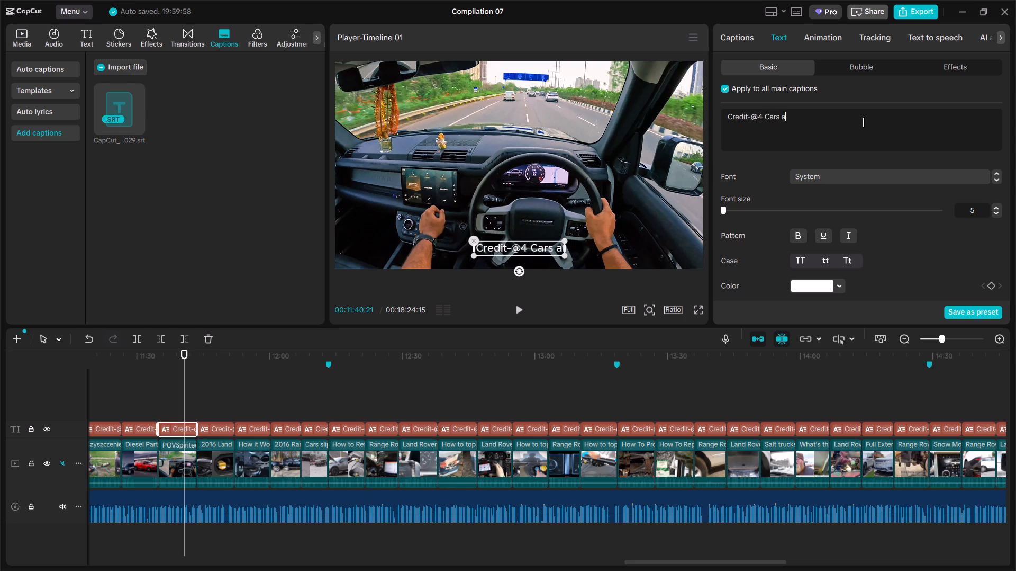
{"action": "type", "text": "nd"}
{"action": "key", "text": "space"}
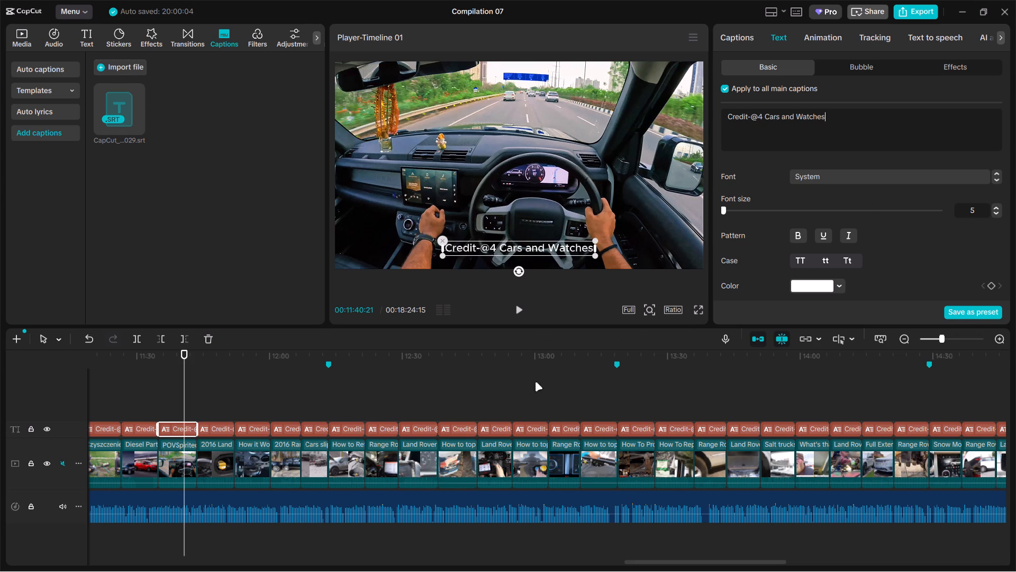
Place the saved preset My presets17 on the main track after the last clip and open its contents.
{"action": "scroll", "coordinate": [519, 404], "scroll_direction": "down", "scroll_amount": 20, "text": "ctrl"}
{"action": "left_click", "coordinate": [810, 406]}
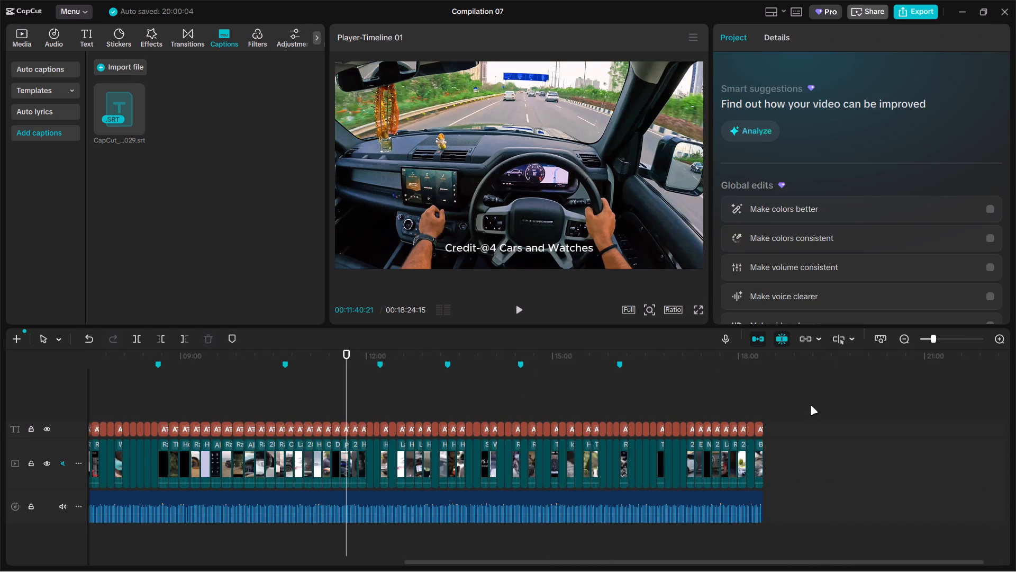
{"action": "scroll", "coordinate": [809, 412], "scroll_direction": "up", "scroll_amount": 20, "text": "ctrl"}
{"action": "scroll", "coordinate": [809, 412], "scroll_direction": "up", "scroll_amount": 10, "text": "ctrl"}
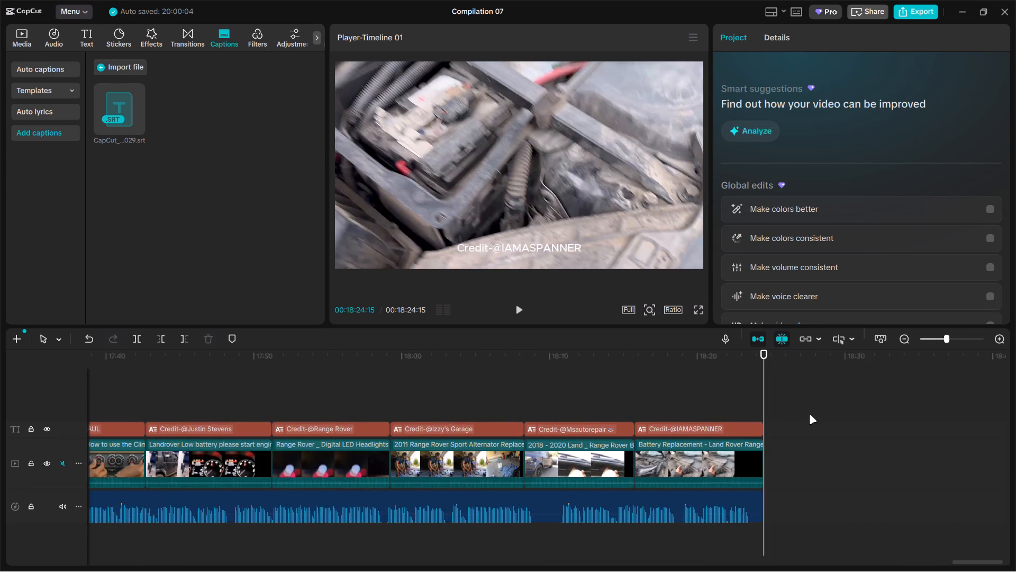
{"action": "scroll", "coordinate": [809, 415], "scroll_direction": "up", "scroll_amount": 9, "text": "ctrl"}
{"action": "scroll", "coordinate": [809, 415], "scroll_direction": "down", "scroll_amount": 8, "text": "ctrl"}
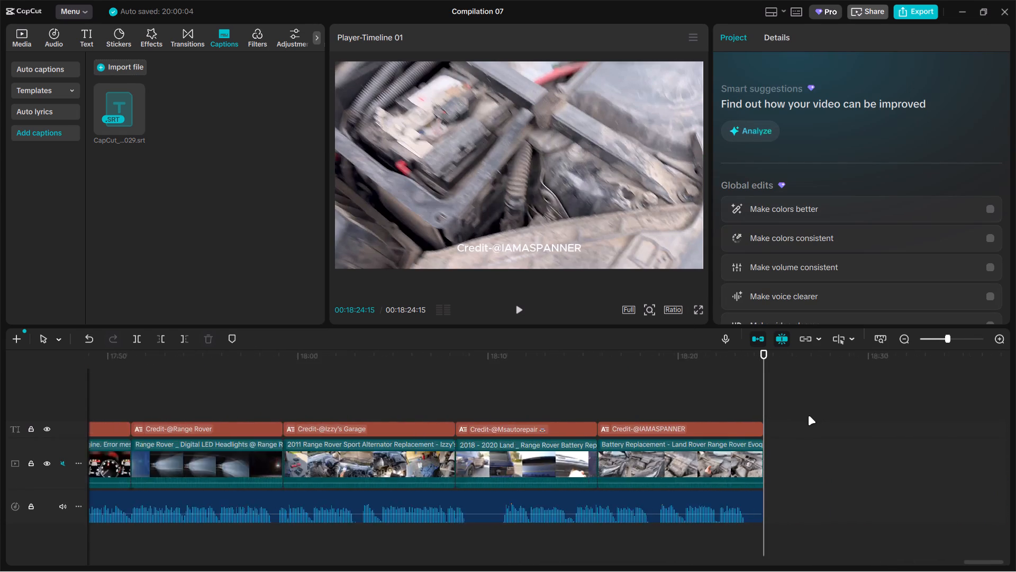
{"action": "scroll", "coordinate": [808, 416], "scroll_direction": "down", "scroll_amount": 10, "text": "ctrl"}
{"action": "left_click", "coordinate": [11, 45]}
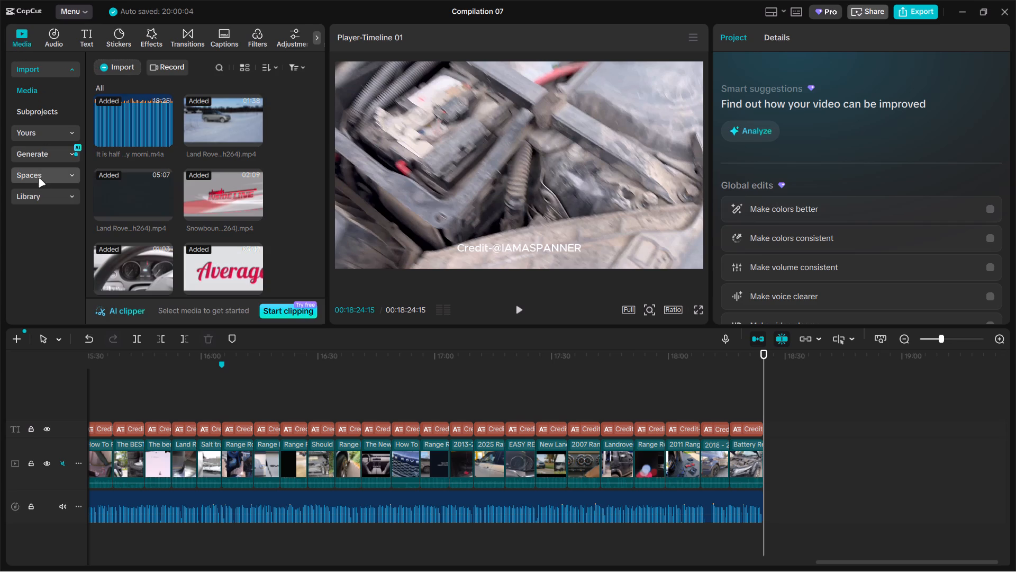
{"action": "left_click", "coordinate": [37, 135]}
{"action": "left_click", "coordinate": [33, 133]}
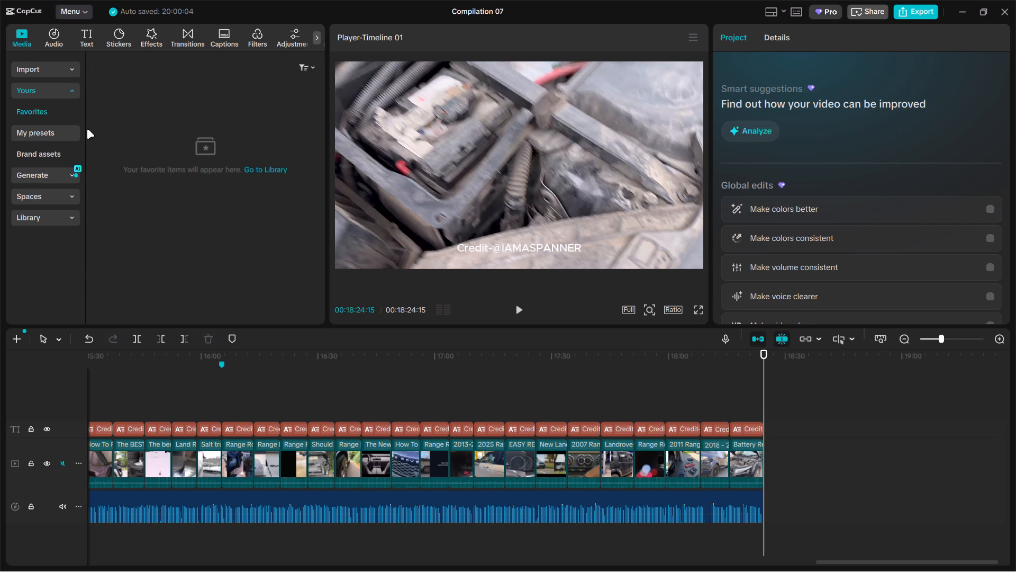
{"action": "scroll", "coordinate": [182, 201], "scroll_direction": "down", "scroll_amount": 16}
{"action": "left_click_drag", "start_coordinate": [141, 262], "coordinate": [796, 437]}
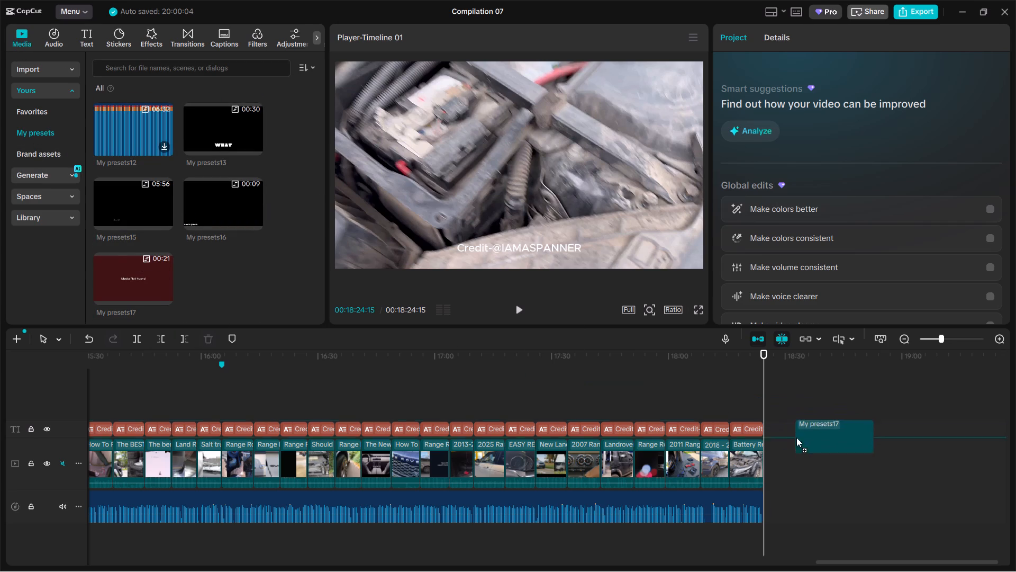
{"action": "left_click_drag", "start_coordinate": [796, 437], "coordinate": [797, 458]}
{"action": "double_click", "coordinate": [793, 458]}
Copy the preset's clips and captions, delete the preset from the main timeline, and paste its contents at the end.
{"action": "left_click_drag", "start_coordinate": [734, 469], "coordinate": [190, 426]}
{"action": "key", "text": "ctrl+c"}
{"action": "left_click", "coordinate": [482, 337]}
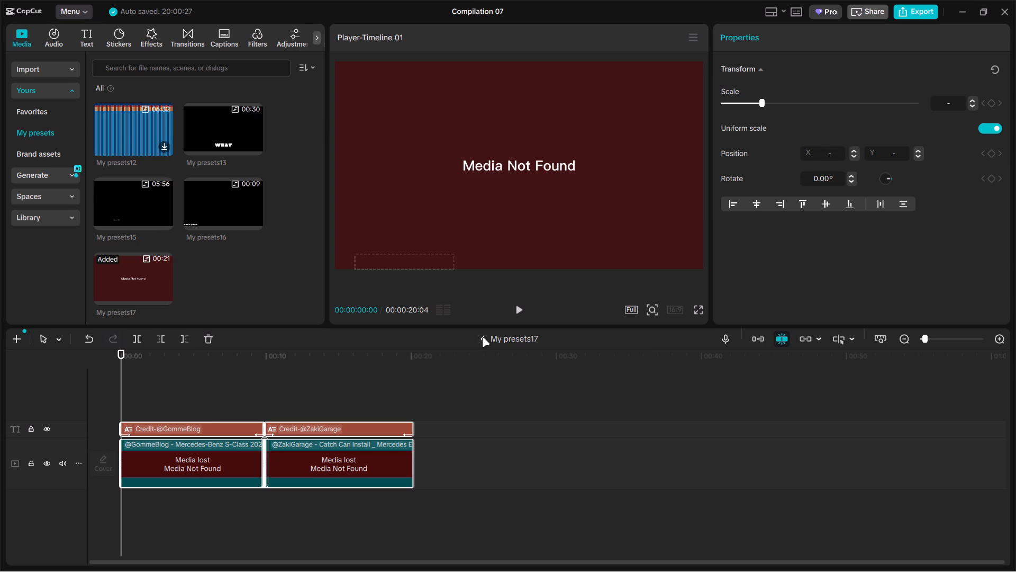
{"action": "key", "text": "BackSpace"}
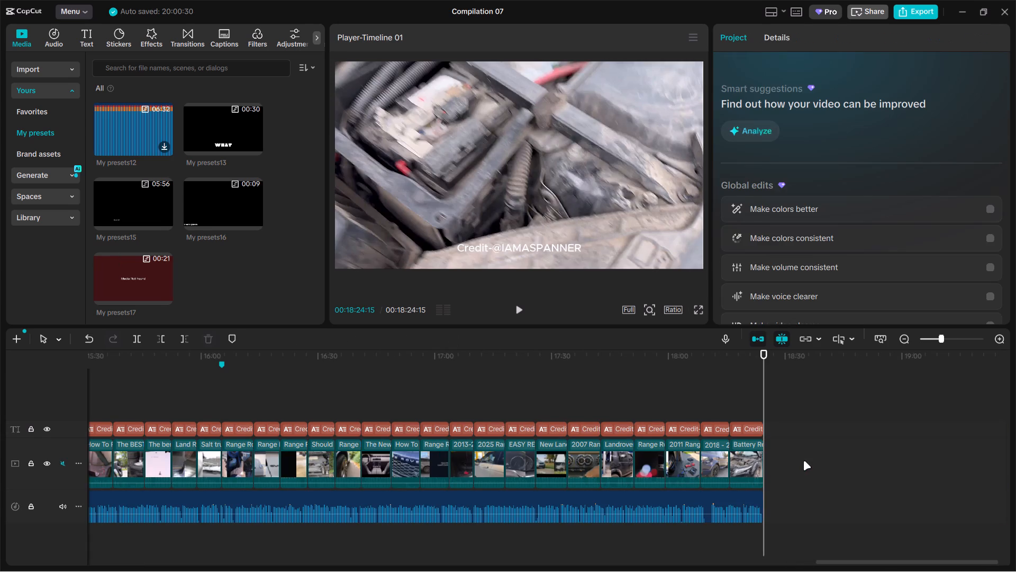
{"action": "key", "text": "ctrl+v"}
{"action": "left_click_drag", "start_coordinate": [789, 434], "coordinate": [794, 468]}
Apply the 0.5 s Mix transition between the GommeBlog and ZakiGarage clips to all clips in the timeline.
{"action": "scroll", "coordinate": [865, 469], "scroll_direction": "up", "scroll_amount": 3, "text": "ctrl"}
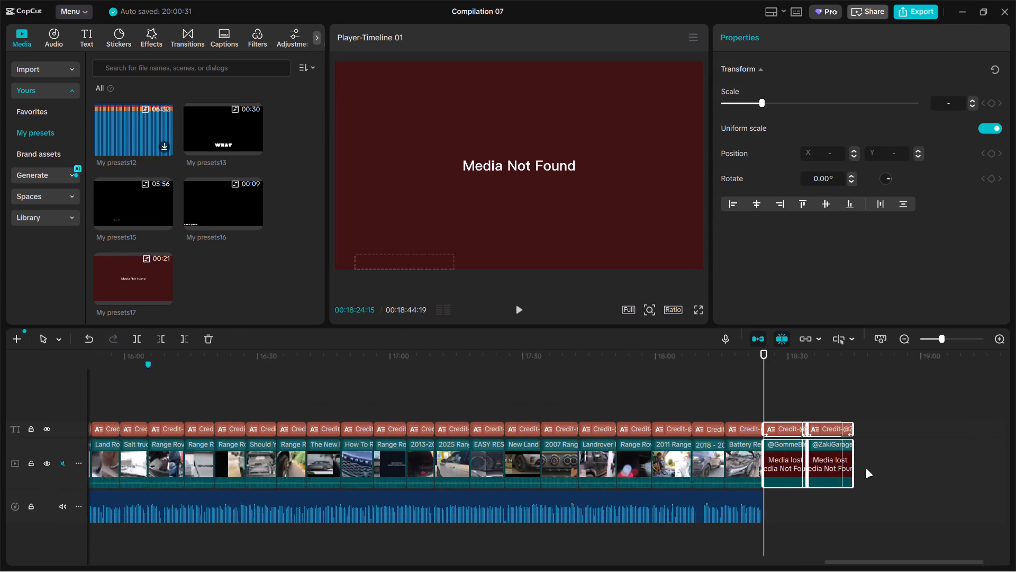
{"action": "scroll", "coordinate": [865, 469], "scroll_direction": "up", "scroll_amount": 3, "text": "ctrl"}
{"action": "left_click", "coordinate": [861, 467]}
{"action": "scroll", "coordinate": [863, 467], "scroll_direction": "up", "scroll_amount": 14, "text": "ctrl"}
{"action": "left_click", "coordinate": [861, 466], "text": "ctrl"}
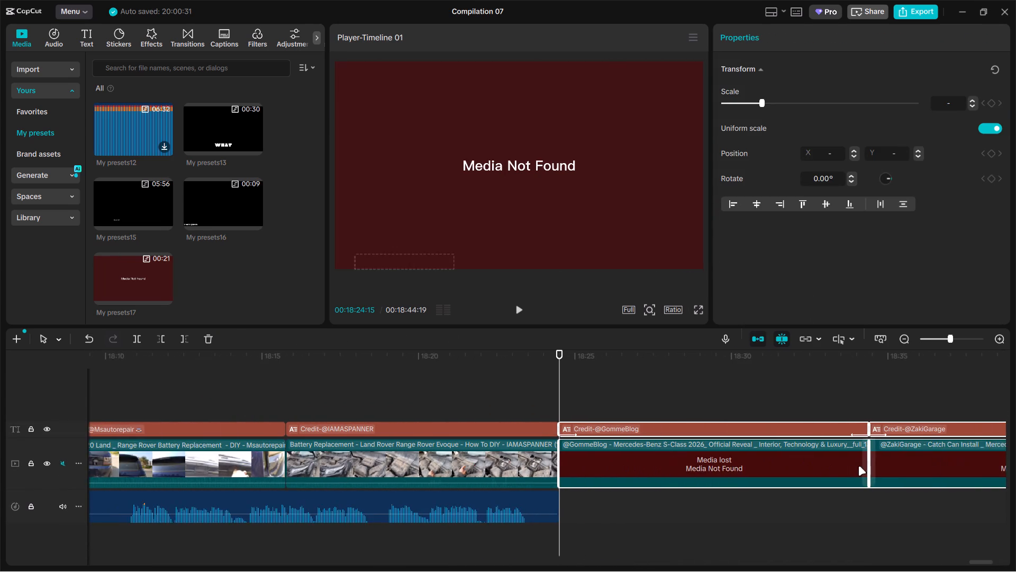
{"action": "left_click_drag", "start_coordinate": [856, 469], "coordinate": [840, 474]}
{"action": "left_click", "coordinate": [658, 526]}
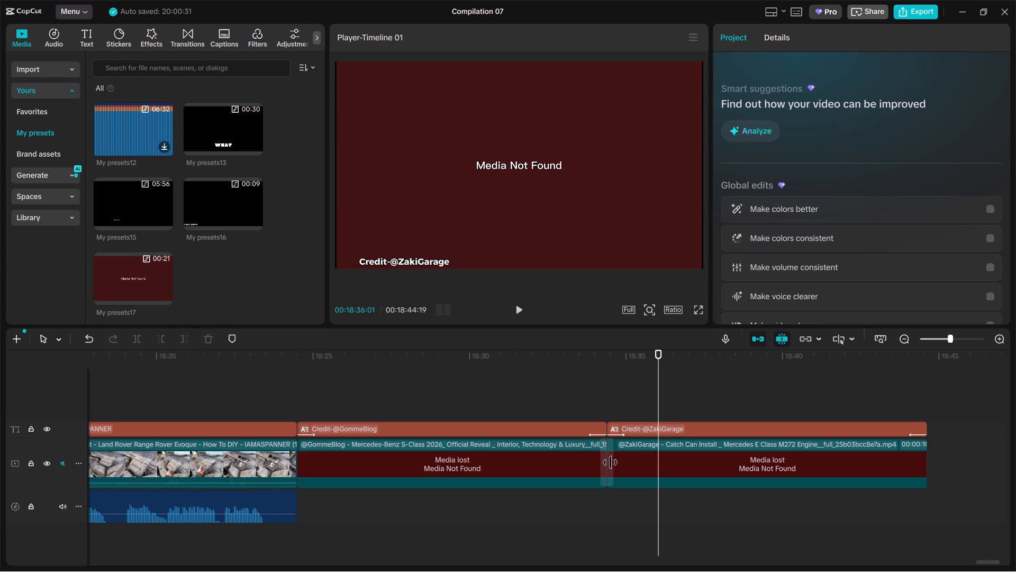
{"action": "scroll", "coordinate": [610, 462], "scroll_direction": "up", "scroll_amount": 4, "text": "ctrl"}
{"action": "left_click", "coordinate": [582, 463]}
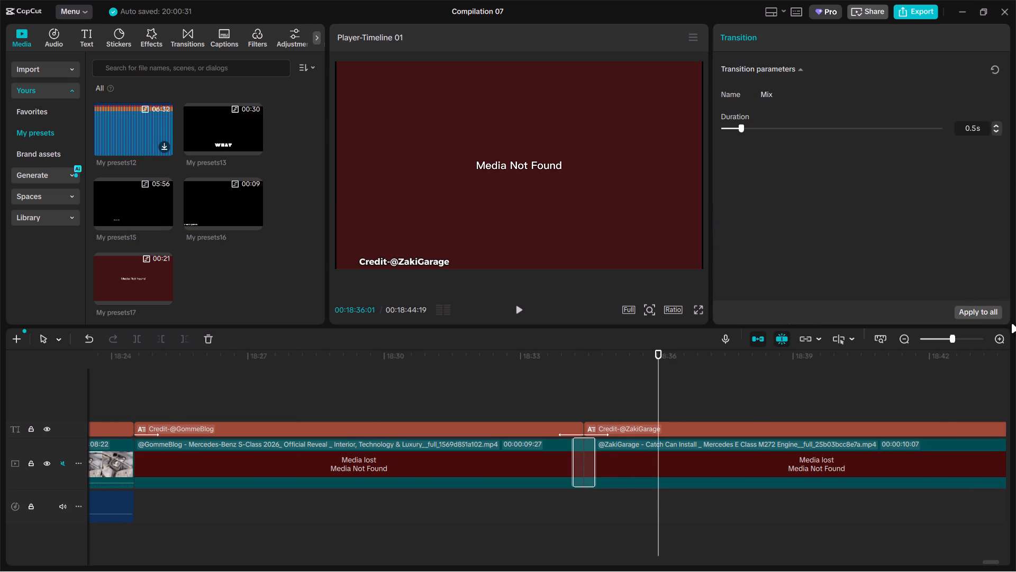
{"action": "left_click", "coordinate": [987, 314]}
Delete the GommeBlog and ZakiGarage placeholder clips with lost media from the end of the main track.
{"action": "left_click_drag", "start_coordinate": [498, 505], "coordinate": [641, 467]}
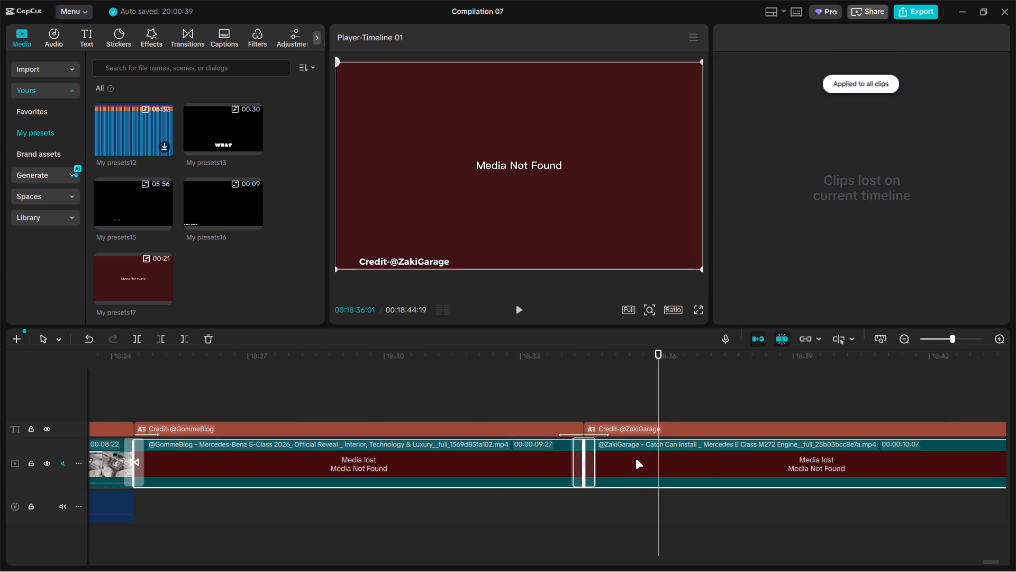
{"action": "key", "text": "BackSpace"}
{"action": "left_click", "coordinate": [410, 424]}
{"action": "right_click", "coordinate": [411, 424]}
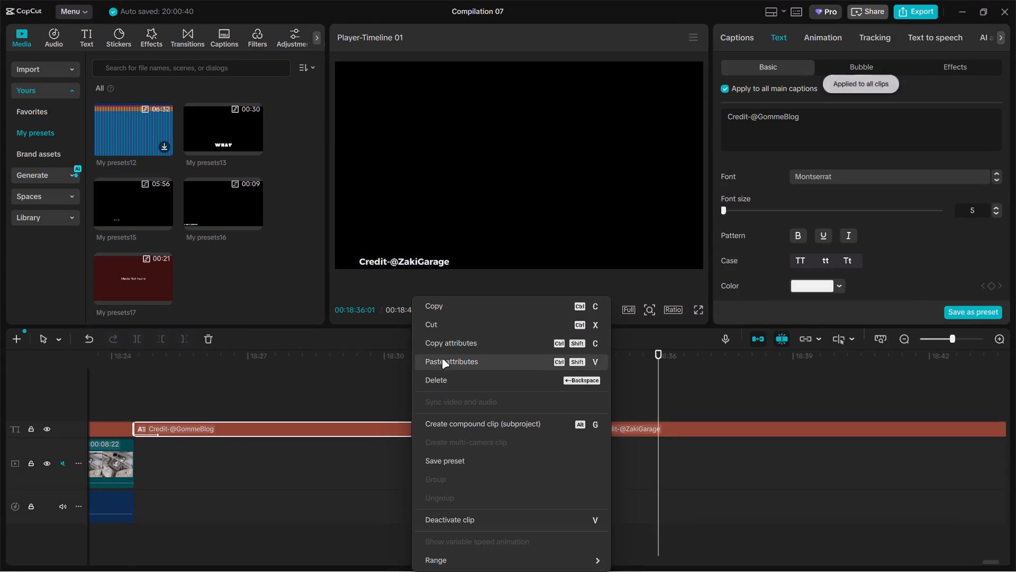
{"action": "left_click", "coordinate": [449, 345]}
Delete the leftover GommeBlog and ZakiGarage captions from the end of the timeline.
{"action": "left_click_drag", "start_coordinate": [415, 479], "coordinate": [692, 432]}
{"action": "key", "text": "BackSpace"}
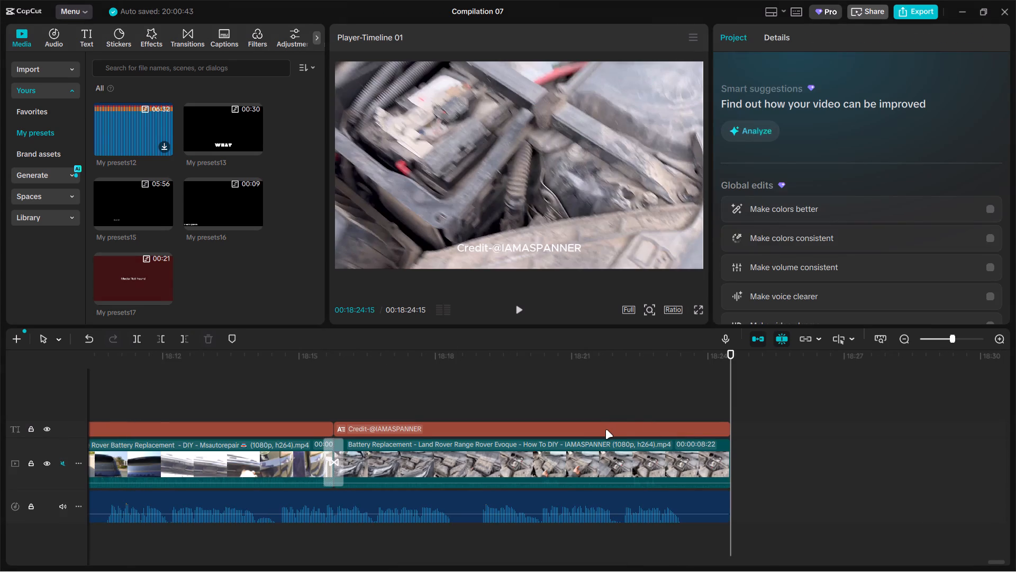
Select every credit caption on the timeline and paste the copied caption attributes onto all of them.
{"action": "scroll", "coordinate": [605, 431], "scroll_direction": "down", "scroll_amount": 20, "text": "ctrl"}
{"action": "scroll", "coordinate": [605, 431], "scroll_direction": "down", "scroll_amount": 14, "text": "ctrl"}
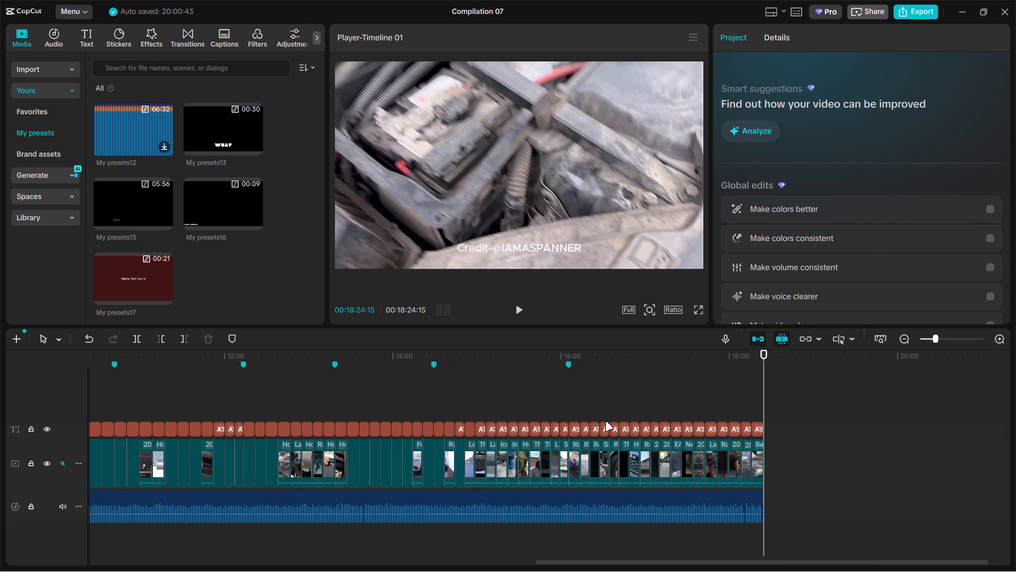
{"action": "scroll", "coordinate": [605, 422], "scroll_direction": "down", "scroll_amount": 19, "text": "ctrl"}
{"action": "left_click_drag", "start_coordinate": [124, 404], "coordinate": [638, 428]}
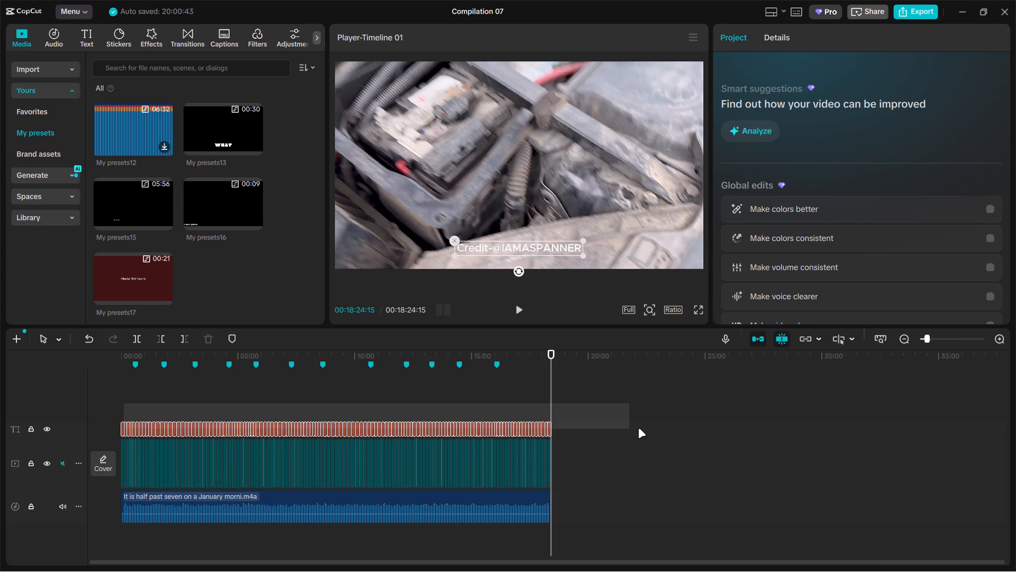
{"action": "left_click_drag", "start_coordinate": [638, 428], "coordinate": [639, 428]}
{"action": "scroll", "coordinate": [240, 409], "scroll_direction": "down", "scroll_amount": 1, "text": "ctrl"}
{"action": "scroll", "coordinate": [240, 409], "scroll_direction": "up", "scroll_amount": 12, "text": "ctrl"}
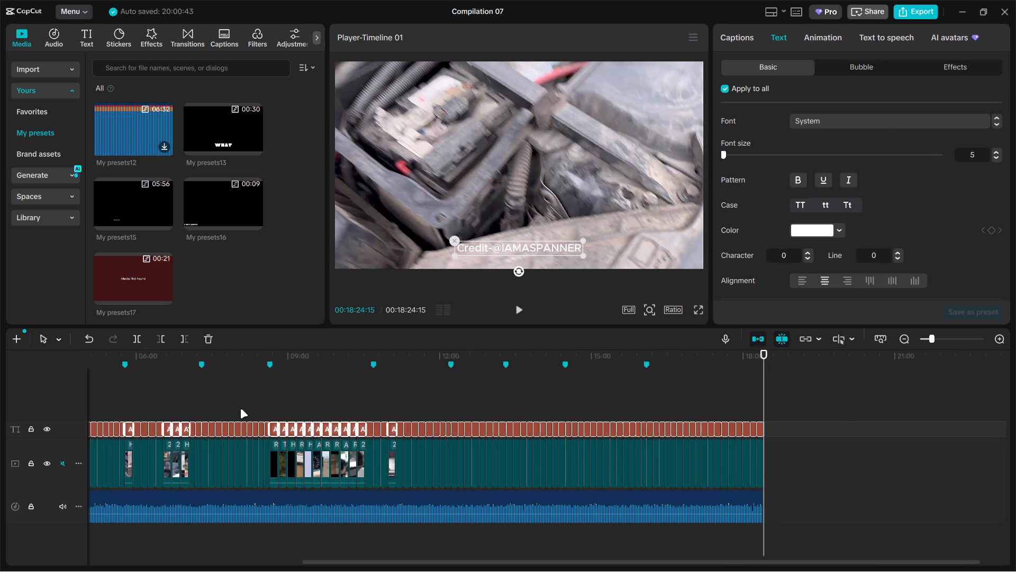
{"action": "scroll", "coordinate": [240, 409], "scroll_direction": "up", "scroll_amount": 19, "text": "ctrl"}
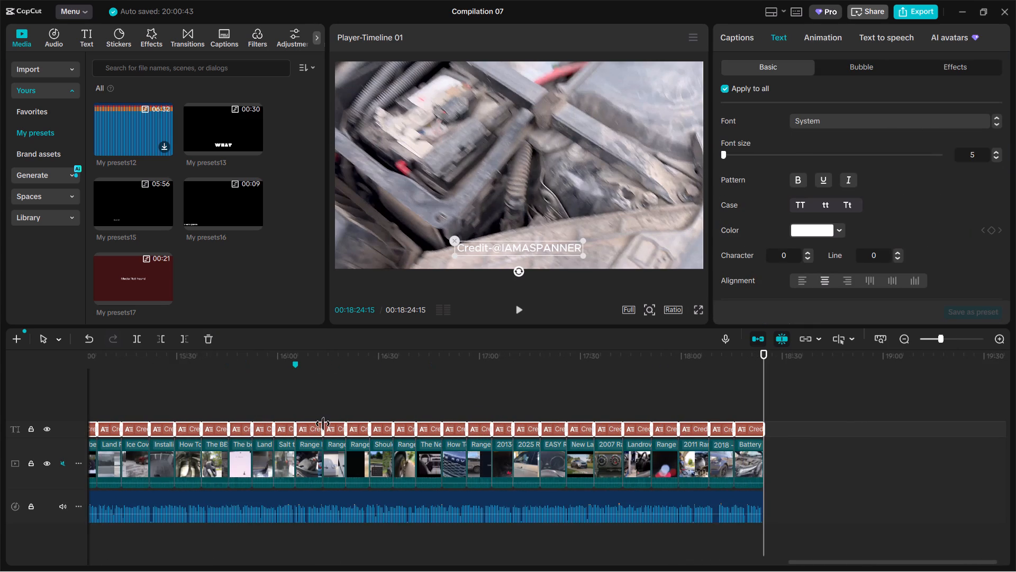
{"action": "right_click", "coordinate": [331, 426]}
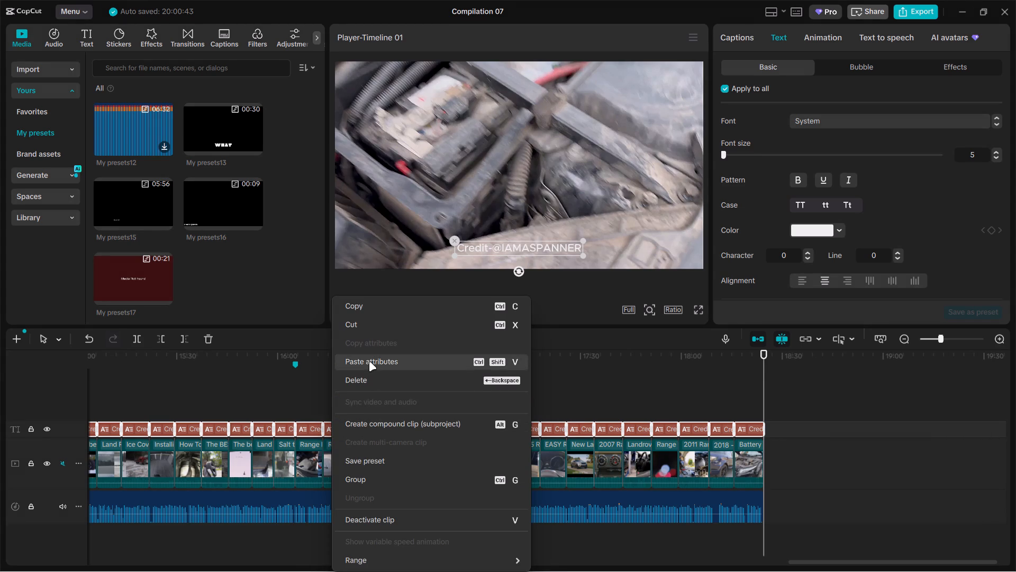
{"action": "left_click", "coordinate": [369, 362]}
{"action": "left_click", "coordinate": [642, 371]}
Deselect the captions and return the playhead to the start of the timeline.
{"action": "scroll", "coordinate": [333, 416], "scroll_direction": "down", "scroll_amount": 16, "text": "ctrl"}
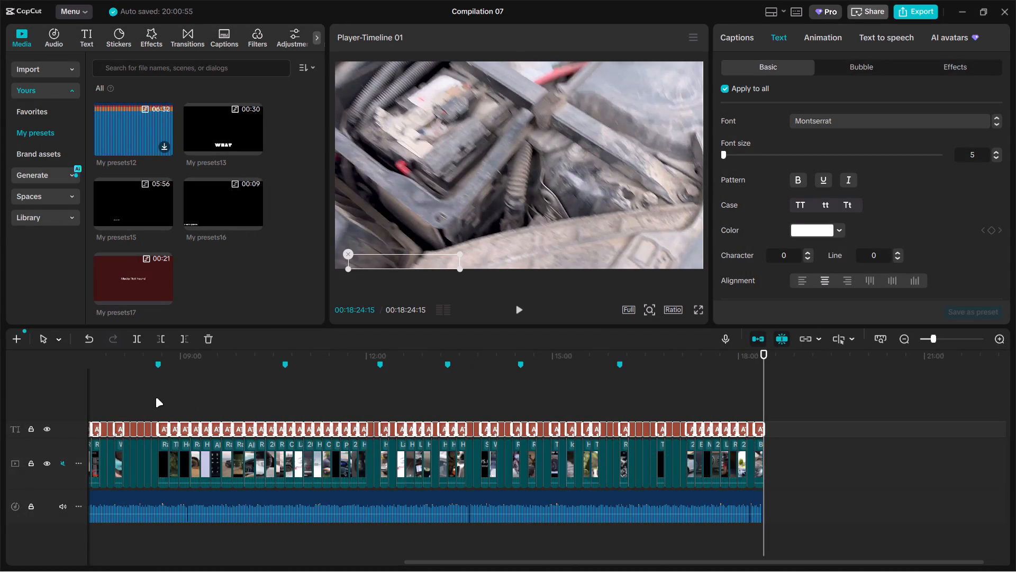
{"action": "left_click", "coordinate": [150, 410]}
{"action": "left_click_drag", "start_coordinate": [154, 406], "coordinate": [36, 405]}
{"action": "scroll", "coordinate": [187, 404], "scroll_direction": "up", "scroll_amount": 2, "text": "ctrl"}
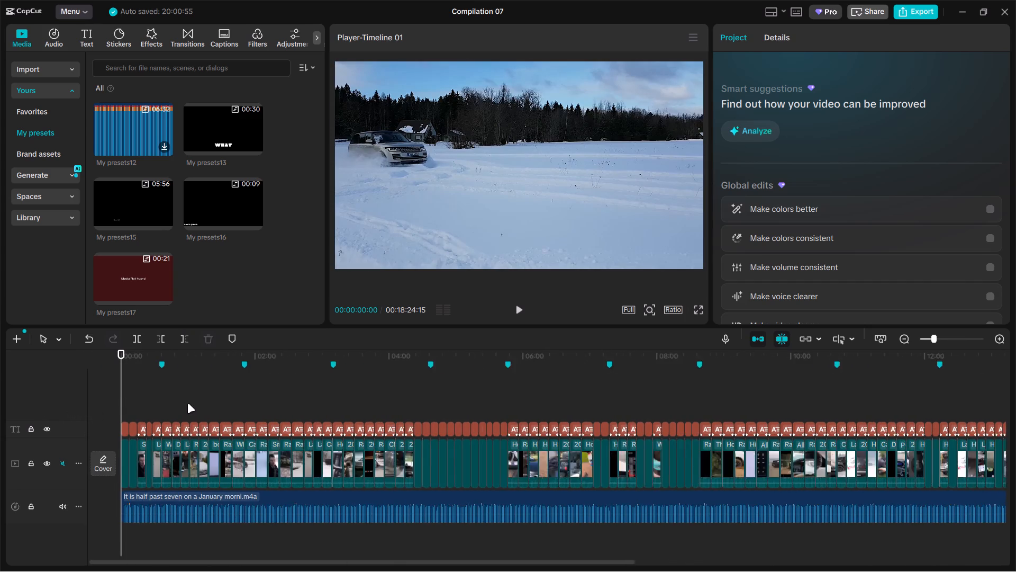
{"action": "scroll", "coordinate": [187, 404], "scroll_direction": "up", "scroll_amount": 20, "text": "ctrl"}
{"action": "scroll", "coordinate": [187, 404], "scroll_direction": "up", "scroll_amount": 8, "text": "ctrl"}
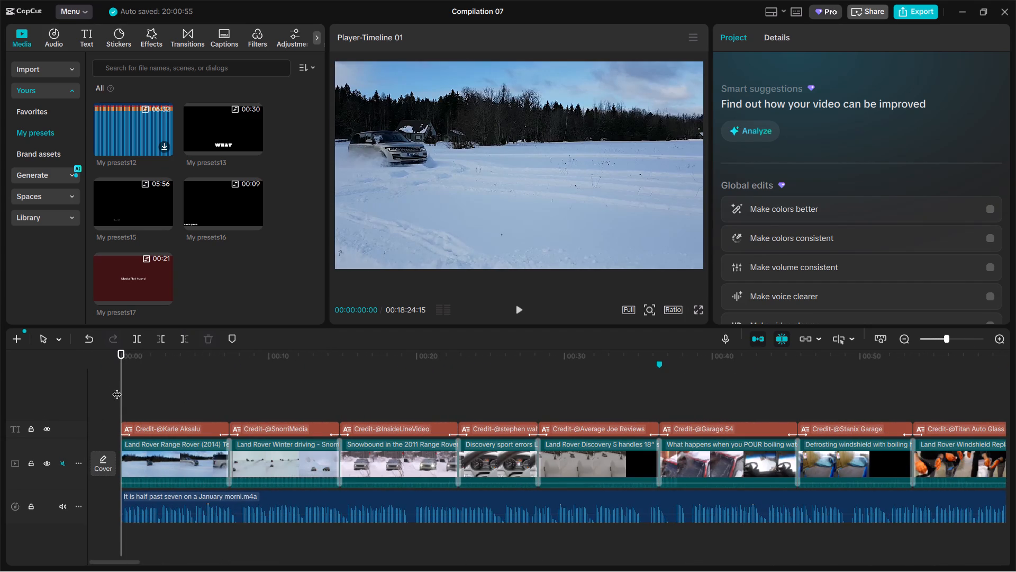
{"action": "left_click_drag", "start_coordinate": [122, 390], "coordinate": [188, 393]}
{"action": "left_click_drag", "start_coordinate": [411, 260], "coordinate": [397, 260]}
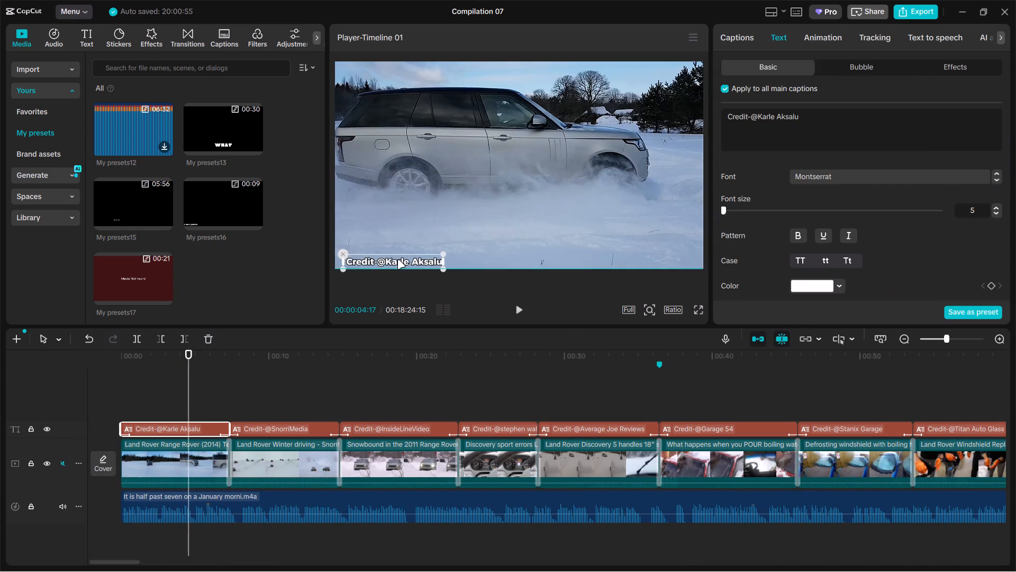
{"action": "left_click_drag", "start_coordinate": [397, 260], "coordinate": [395, 260]}
{"action": "left_click", "coordinate": [253, 391]}
{"action": "left_click", "coordinate": [369, 263]}
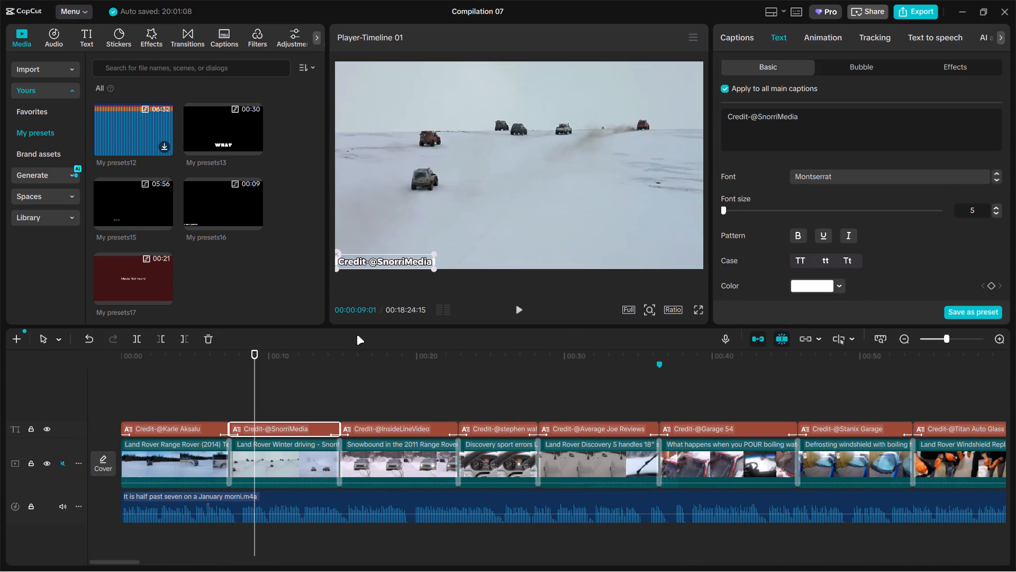
{"action": "left_click", "coordinate": [370, 390]}
{"action": "scroll", "coordinate": [370, 391], "scroll_direction": "down", "scroll_amount": 12, "text": "ctrl"}
{"action": "left_click_drag", "start_coordinate": [360, 257], "coordinate": [369, 258]}
{"action": "left_click", "coordinate": [198, 399]}
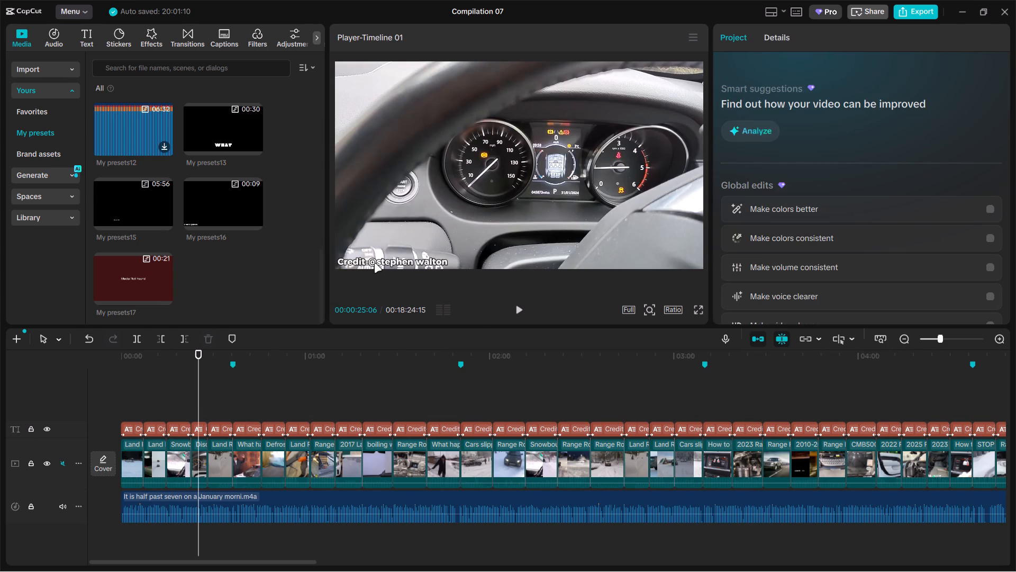
{"action": "left_click", "coordinate": [374, 263]}
{"action": "left_click", "coordinate": [217, 395]}
{"action": "left_click_drag", "start_coordinate": [351, 264], "coordinate": [362, 264]}
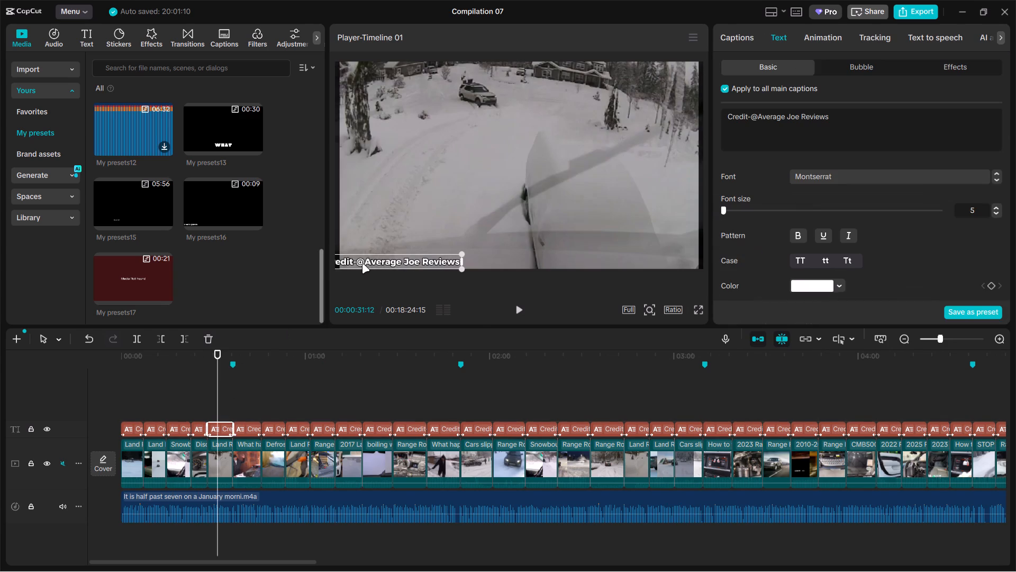
{"action": "left_click_drag", "start_coordinate": [362, 264], "coordinate": [362, 263]}
Scale the Average Joe Reviews clip near 0:31 up to 110% so it fills the frame.
{"action": "left_click", "coordinate": [455, 165]}
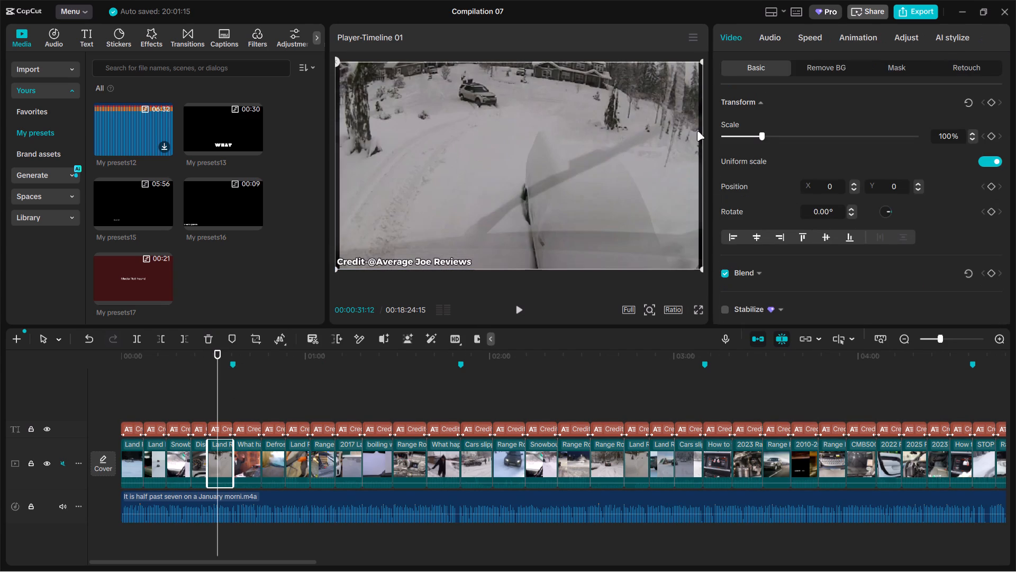
{"action": "left_click", "coordinate": [763, 134]}
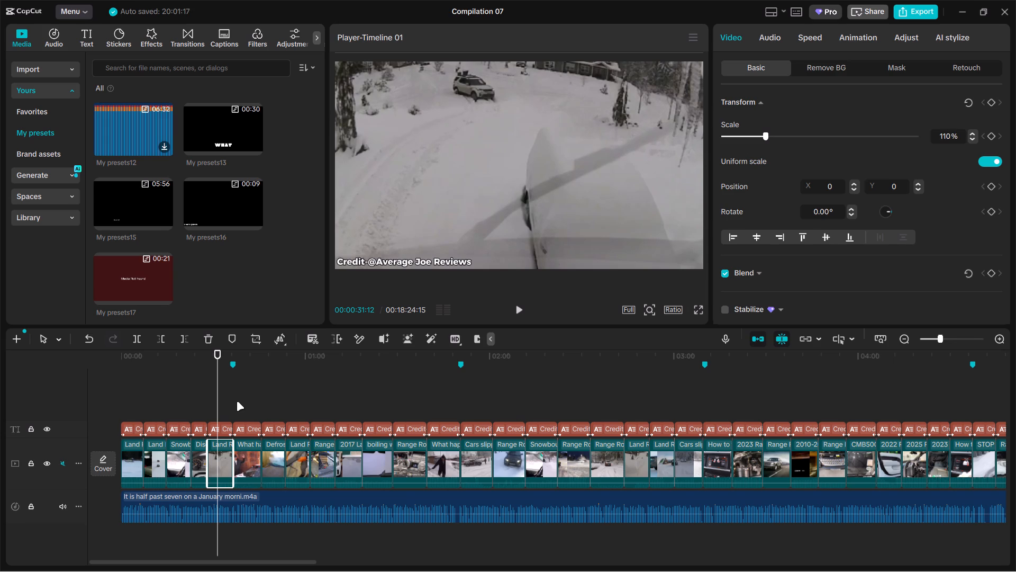
Align the Garage 54, Stanix Garage, Titan Auto Glass and Alex Car Care Studio captions flush with the frame's lower-left corner.
{"action": "left_click", "coordinate": [238, 401]}
{"action": "left_click_drag", "start_coordinate": [391, 259], "coordinate": [368, 261]}
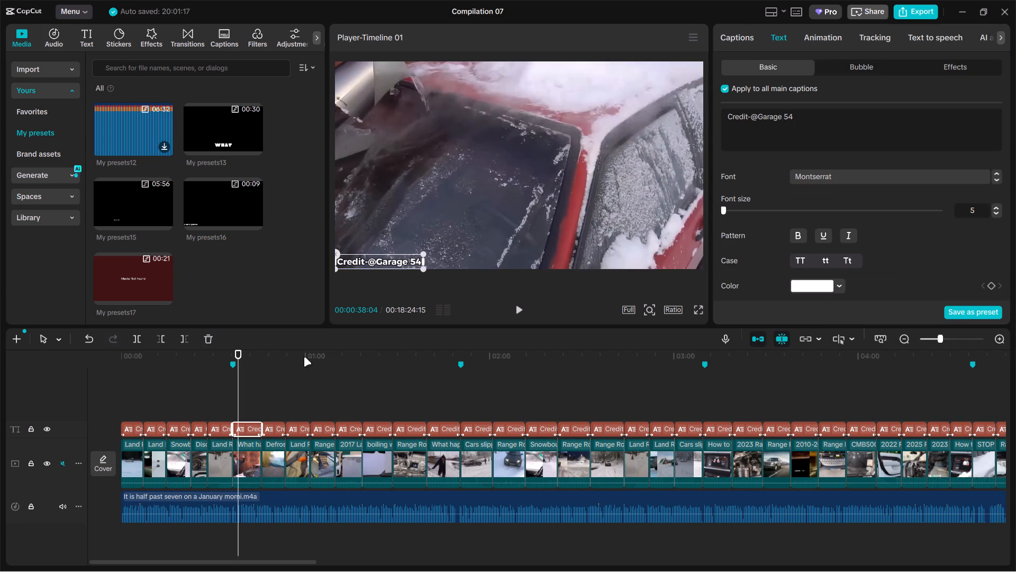
{"action": "left_click", "coordinate": [274, 398]}
{"action": "left_click_drag", "start_coordinate": [374, 263], "coordinate": [392, 262]}
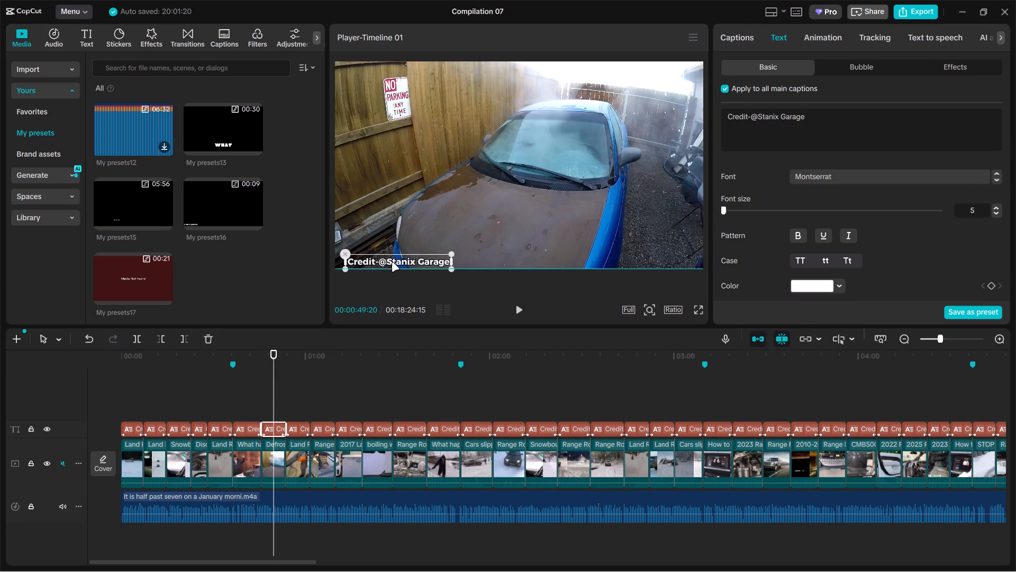
{"action": "left_click_drag", "start_coordinate": [392, 262], "coordinate": [383, 263]}
{"action": "left_click", "coordinate": [304, 372]}
{"action": "left_click_drag", "start_coordinate": [378, 266], "coordinate": [384, 265]}
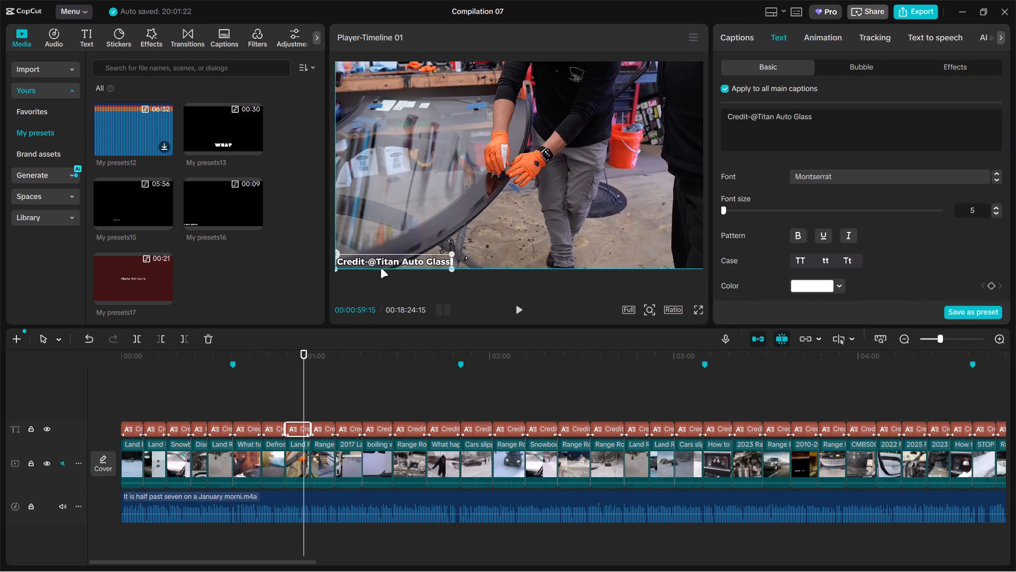
{"action": "left_click", "coordinate": [319, 384]}
{"action": "left_click_drag", "start_coordinate": [372, 266], "coordinate": [380, 266]}
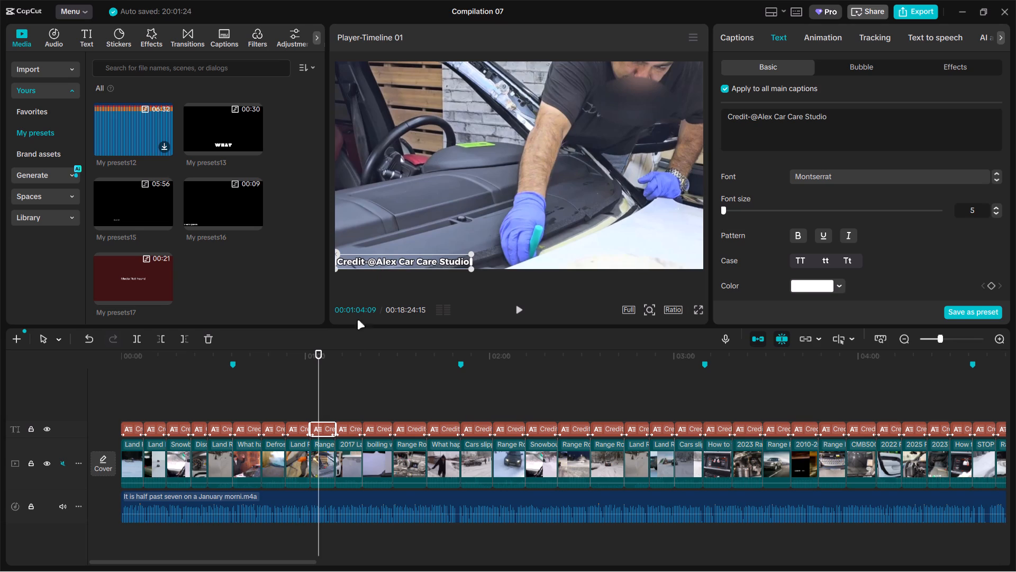
{"action": "left_click", "coordinate": [363, 354]}
{"action": "left_click", "coordinate": [351, 378]}
{"action": "left_click_drag", "start_coordinate": [371, 260], "coordinate": [367, 260]}
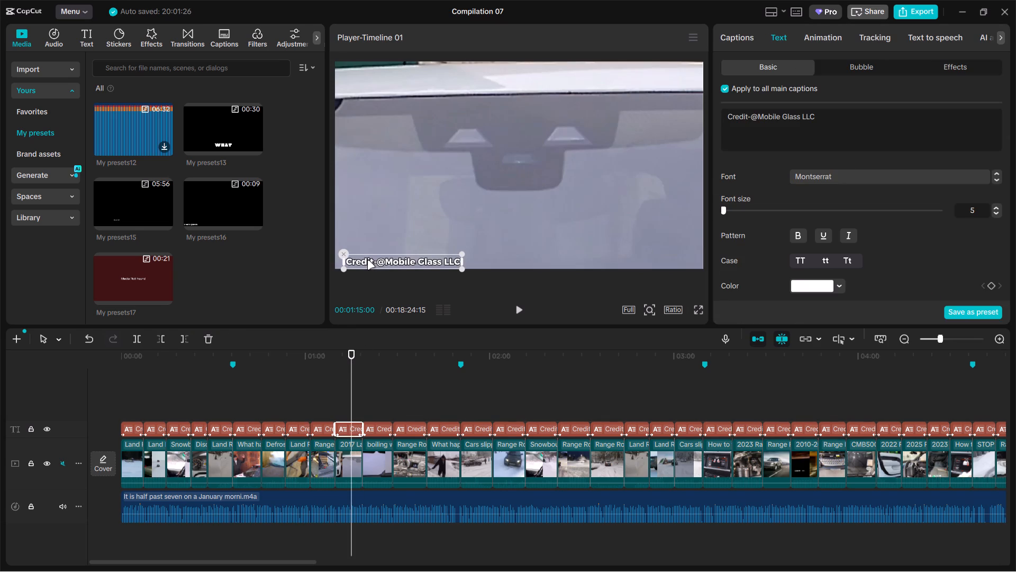
{"action": "left_click_drag", "start_coordinate": [367, 260], "coordinate": [361, 260]}
{"action": "left_click_drag", "start_coordinate": [372, 260], "coordinate": [362, 261]}
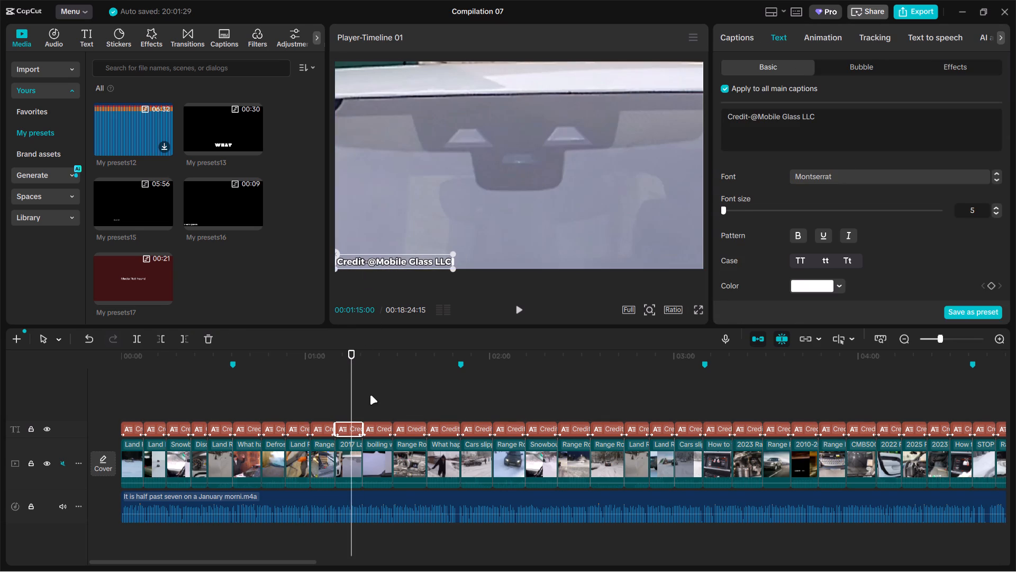
{"action": "left_click", "coordinate": [370, 395]}
{"action": "left_click_drag", "start_coordinate": [376, 268], "coordinate": [362, 267]}
Align the Life Behind Cars caption and the second Garage 54 caption, near 1:44, flush with the frame's lower-left corner.
{"action": "left_click_drag", "start_coordinate": [383, 359], "coordinate": [372, 378]}
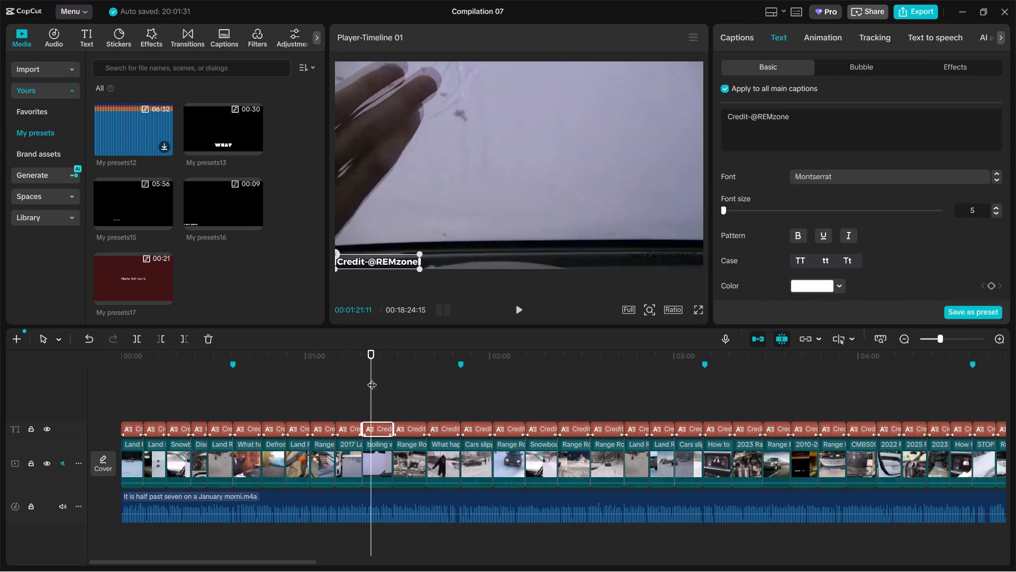
{"action": "left_click_drag", "start_coordinate": [372, 378], "coordinate": [357, 402]}
{"action": "left_click_drag", "start_coordinate": [364, 408], "coordinate": [341, 408]}
{"action": "left_click", "coordinate": [210, 396]}
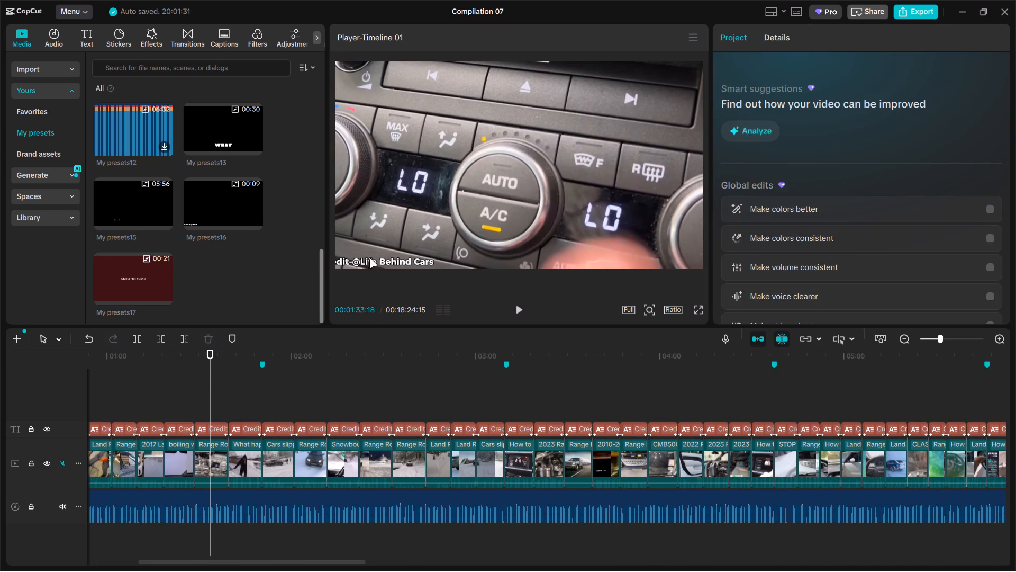
{"action": "left_click_drag", "start_coordinate": [369, 258], "coordinate": [386, 257]}
{"action": "left_click", "coordinate": [244, 392]}
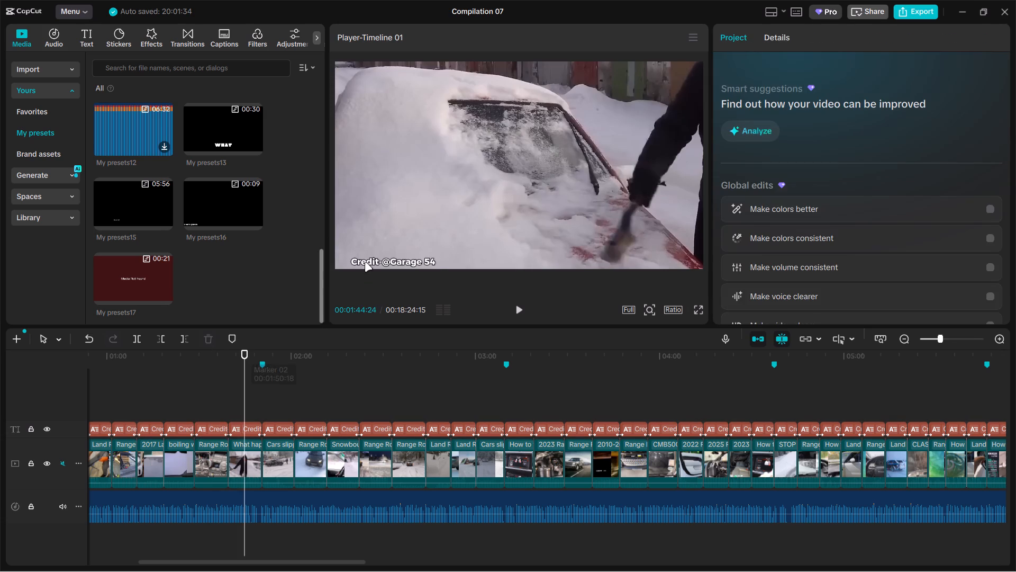
{"action": "left_click_drag", "start_coordinate": [365, 262], "coordinate": [352, 262]}
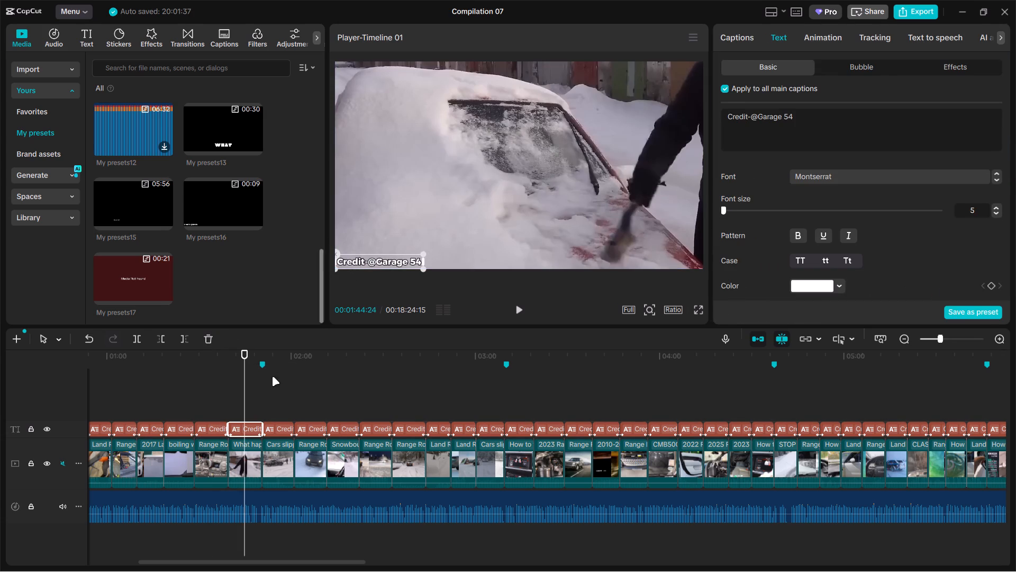
Align the Urban Pictures and Alex 4x4Club captions and the following Snowbound clip's caption flush with the frame's lower-left corner.
{"action": "left_click", "coordinate": [272, 376]}
{"action": "left_click", "coordinate": [364, 260]}
{"action": "left_click_drag", "start_coordinate": [358, 262], "coordinate": [362, 262]}
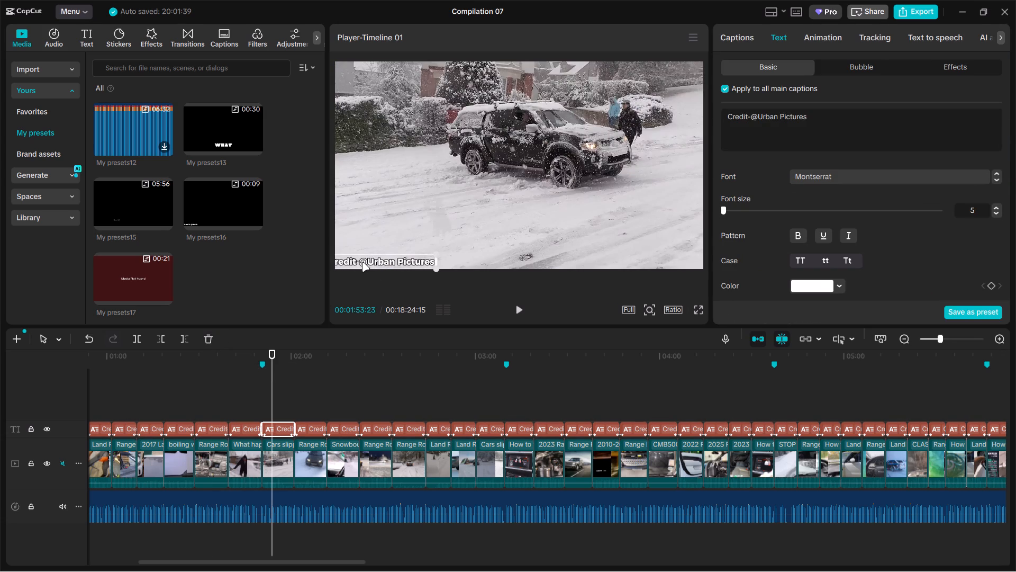
{"action": "left_click_drag", "start_coordinate": [362, 262], "coordinate": [367, 261]}
{"action": "left_click", "coordinate": [306, 377]}
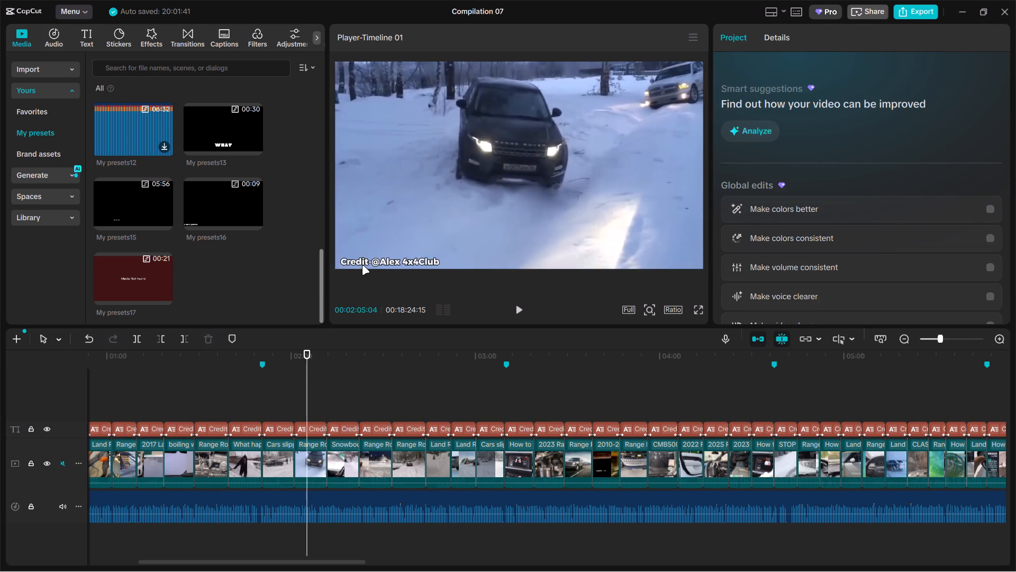
{"action": "left_click_drag", "start_coordinate": [362, 265], "coordinate": [357, 264]}
{"action": "left_click", "coordinate": [332, 385]}
{"action": "left_click_drag", "start_coordinate": [366, 268], "coordinate": [375, 266]}
{"action": "left_click", "coordinate": [371, 361]}
{"action": "left_click_drag", "start_coordinate": [371, 261], "coordinate": [348, 257]}
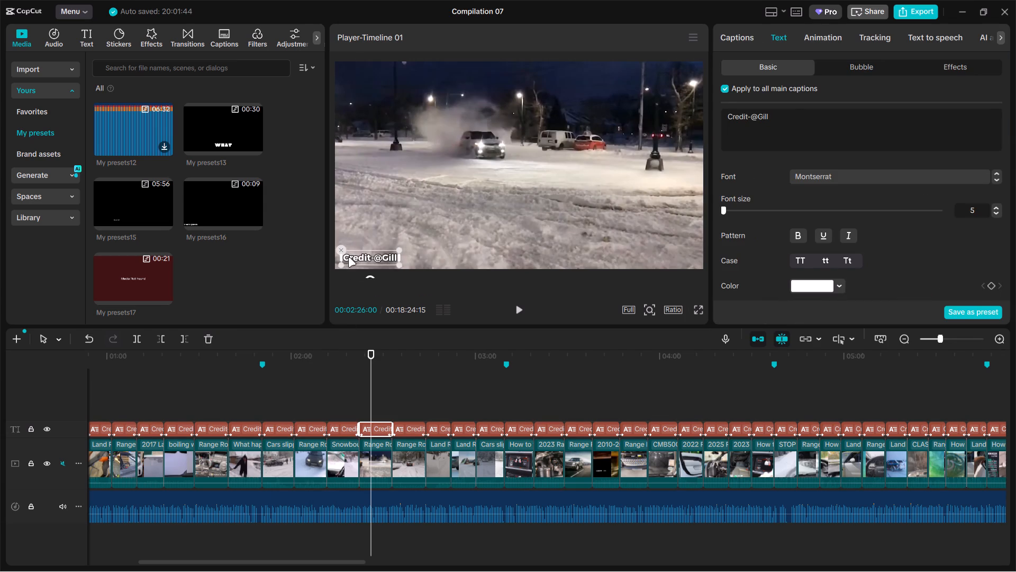
{"action": "left_click_drag", "start_coordinate": [348, 257], "coordinate": [343, 261]}
{"action": "left_click", "coordinate": [409, 359]}
{"action": "left_click_drag", "start_coordinate": [376, 259], "coordinate": [389, 259]}
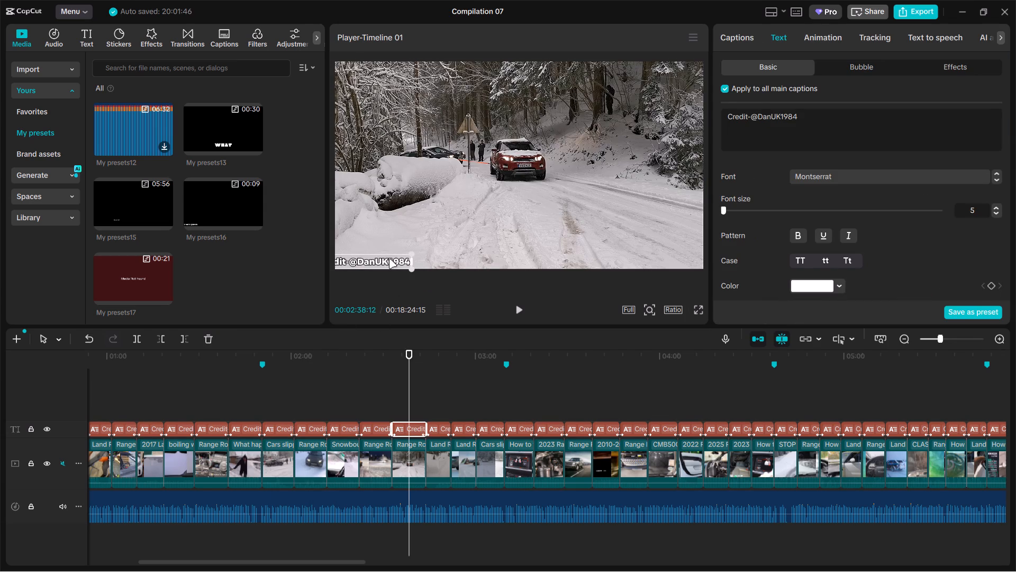
{"action": "left_click_drag", "start_coordinate": [389, 259], "coordinate": [397, 258]}
{"action": "left_click", "coordinate": [434, 372]}
{"action": "left_click_drag", "start_coordinate": [386, 266], "coordinate": [406, 264]}
Scale the second Average Joe Reviews clip, near 2:46, up to 107% so it fills the frame.
{"action": "left_click", "coordinate": [453, 210]}
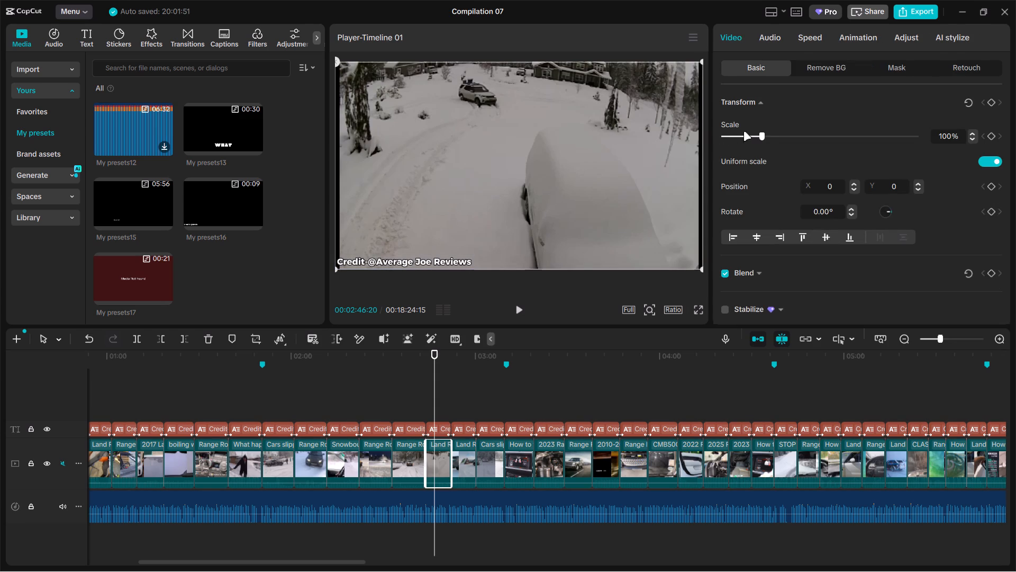
{"action": "left_click", "coordinate": [761, 132]}
Align the second SnorriMedia caption, near 2:57, and the Urban Pictures caption after it flush with the frame's lower-left corner.
{"action": "left_click_drag", "start_coordinate": [543, 381], "coordinate": [428, 428]}
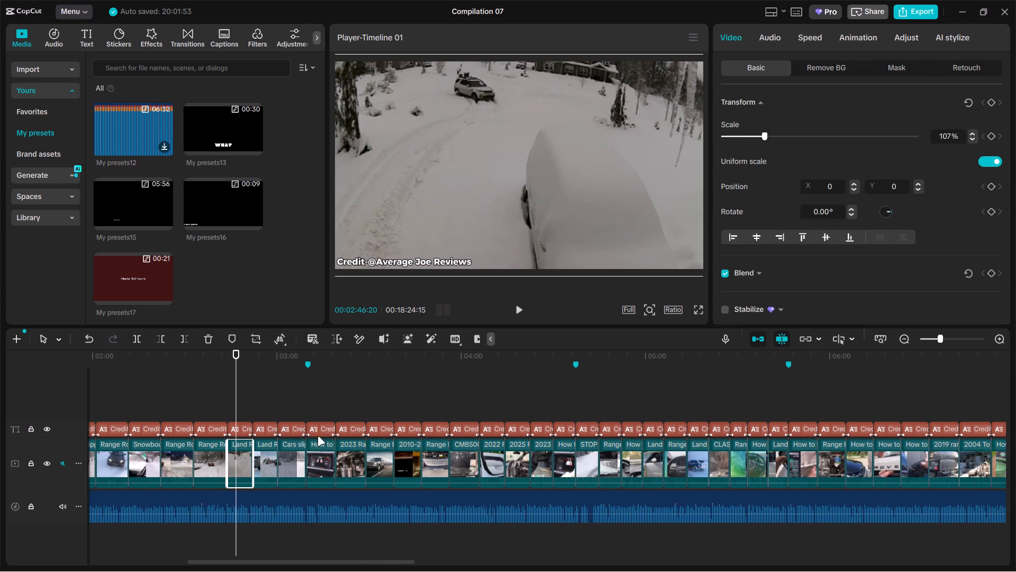
{"action": "left_click", "coordinate": [269, 408]}
{"action": "left_click_drag", "start_coordinate": [400, 263], "coordinate": [375, 263]}
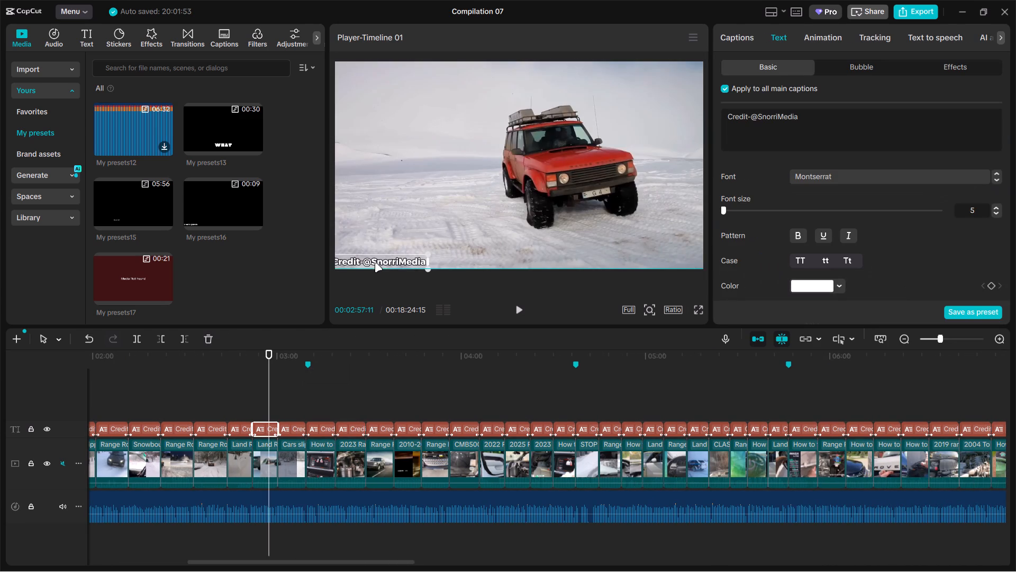
{"action": "left_click_drag", "start_coordinate": [375, 263], "coordinate": [380, 260]}
{"action": "left_click", "coordinate": [290, 394]}
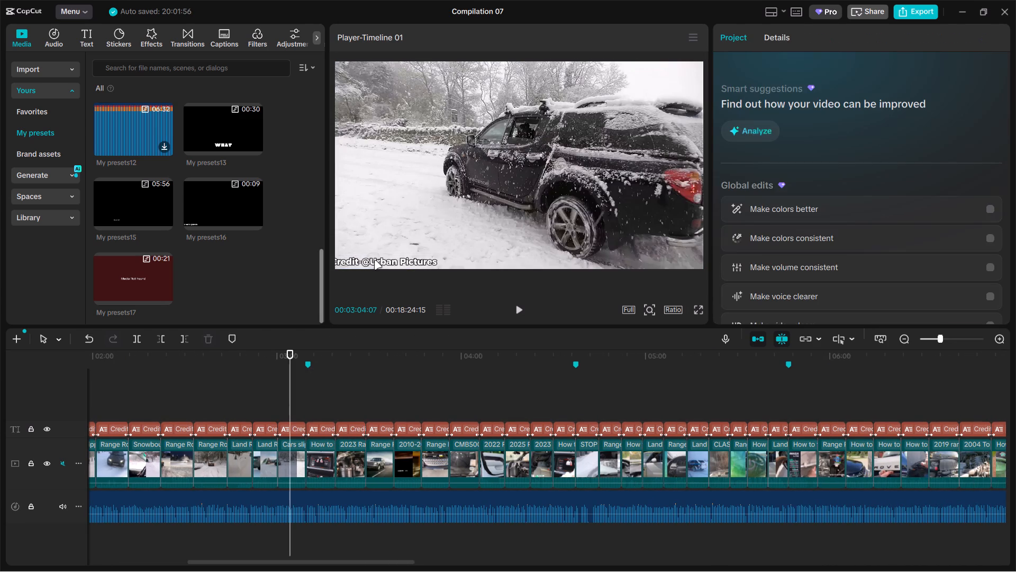
{"action": "left_click_drag", "start_coordinate": [374, 260], "coordinate": [384, 258]}
{"action": "left_click", "coordinate": [326, 386]}
{"action": "left_click_drag", "start_coordinate": [375, 257], "coordinate": [397, 257]}
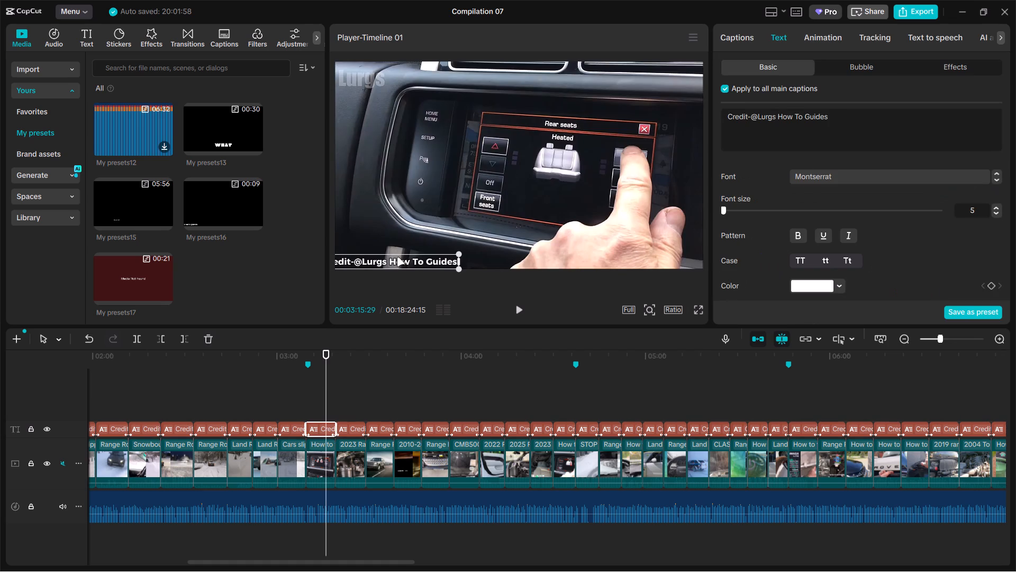
{"action": "left_click_drag", "start_coordinate": [397, 257], "coordinate": [400, 257]}
{"action": "left_click_drag", "start_coordinate": [370, 263], "coordinate": [385, 266]}
{"action": "left_click", "coordinate": [346, 370]}
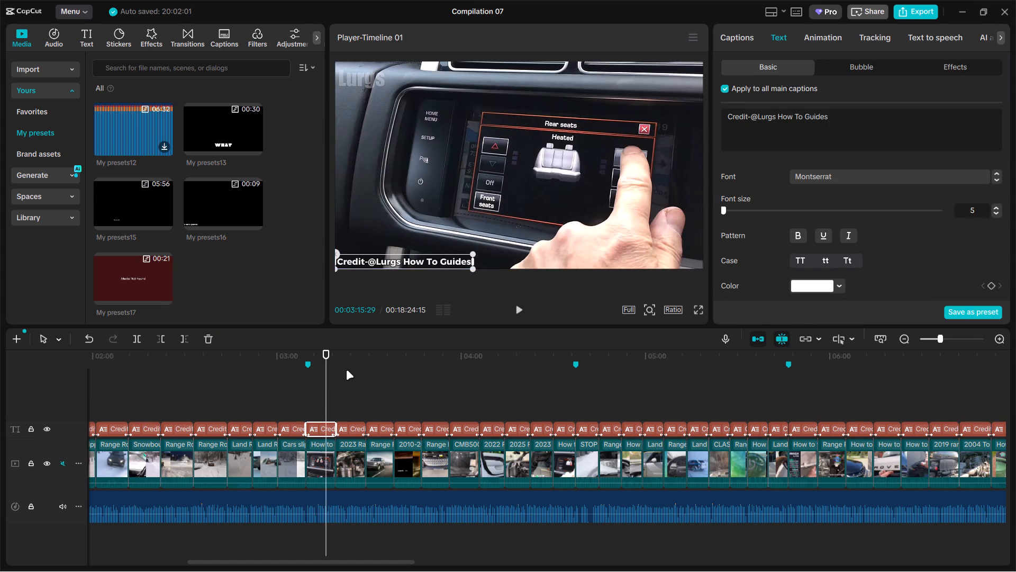
{"action": "left_click_drag", "start_coordinate": [388, 266], "coordinate": [368, 269]}
Align the captions of the three clips between 3:33 and 3:51 flush with the frame's lower-left corner.
{"action": "left_click", "coordinate": [379, 355]}
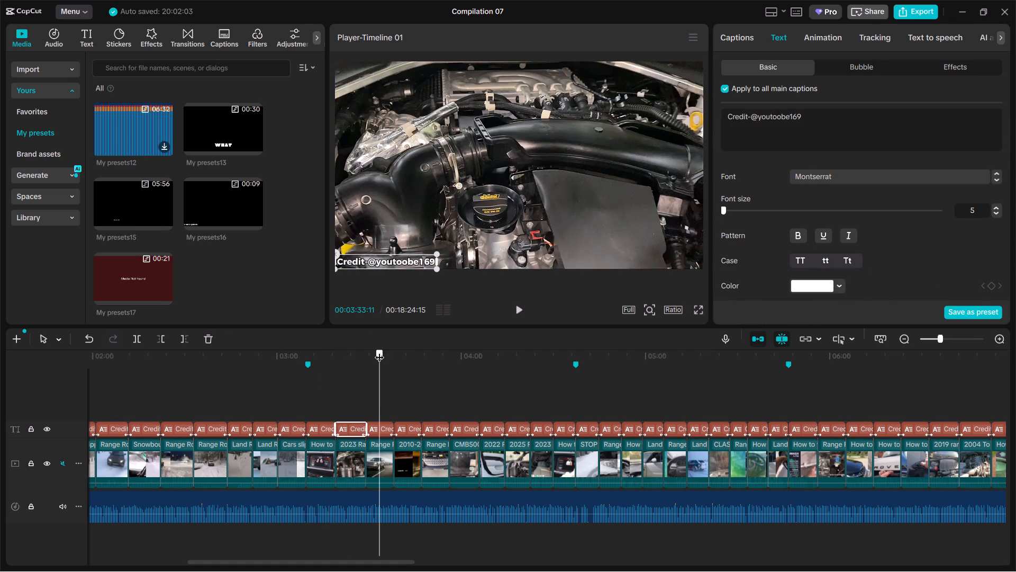
{"action": "left_click_drag", "start_coordinate": [375, 261], "coordinate": [397, 261]}
{"action": "left_click", "coordinate": [406, 361]}
{"action": "left_click_drag", "start_coordinate": [389, 265], "coordinate": [365, 264]}
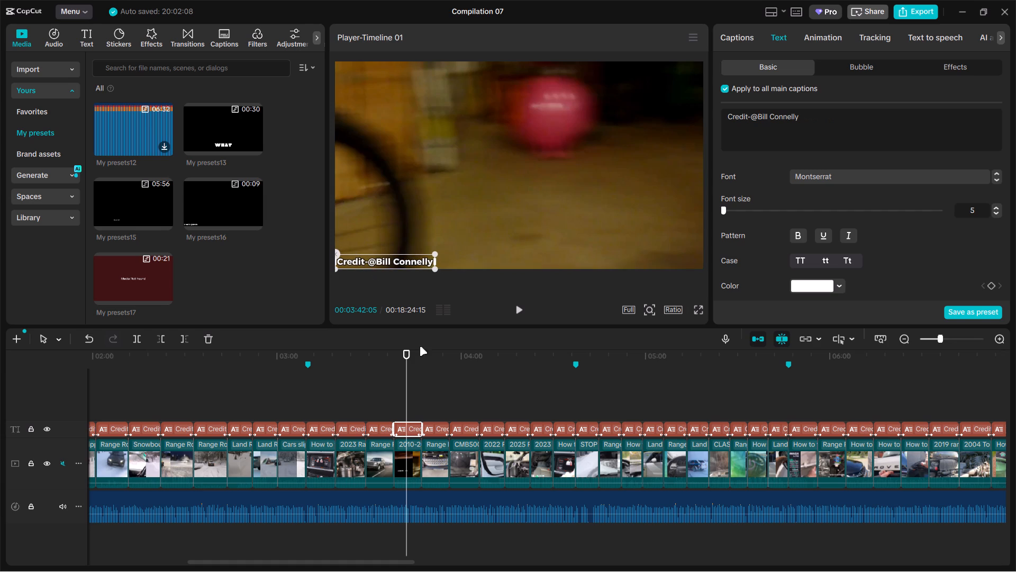
{"action": "left_click", "coordinate": [431, 362]}
{"action": "left_click_drag", "start_coordinate": [381, 264], "coordinate": [392, 263]}
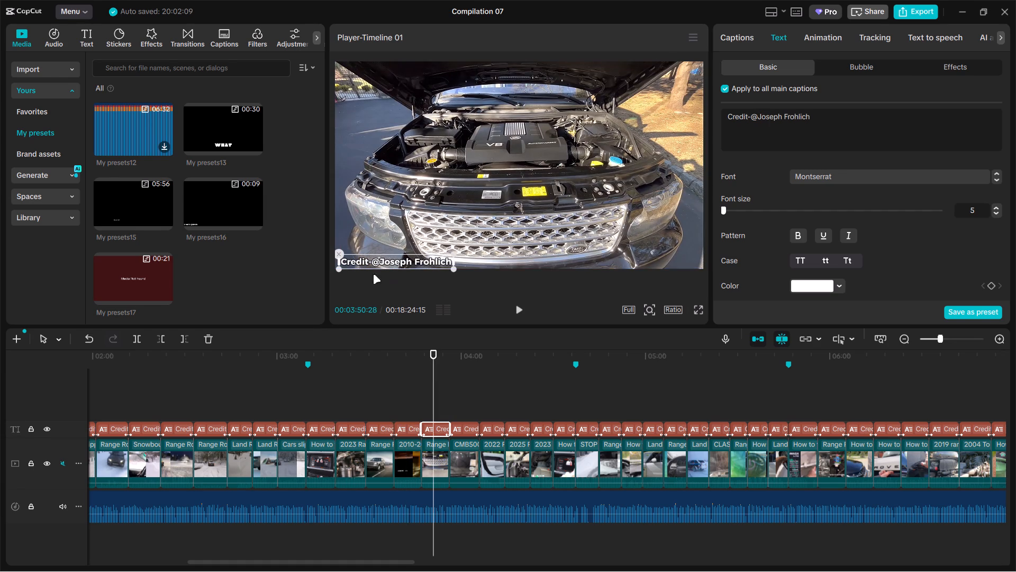
{"action": "left_click", "coordinate": [369, 261]}
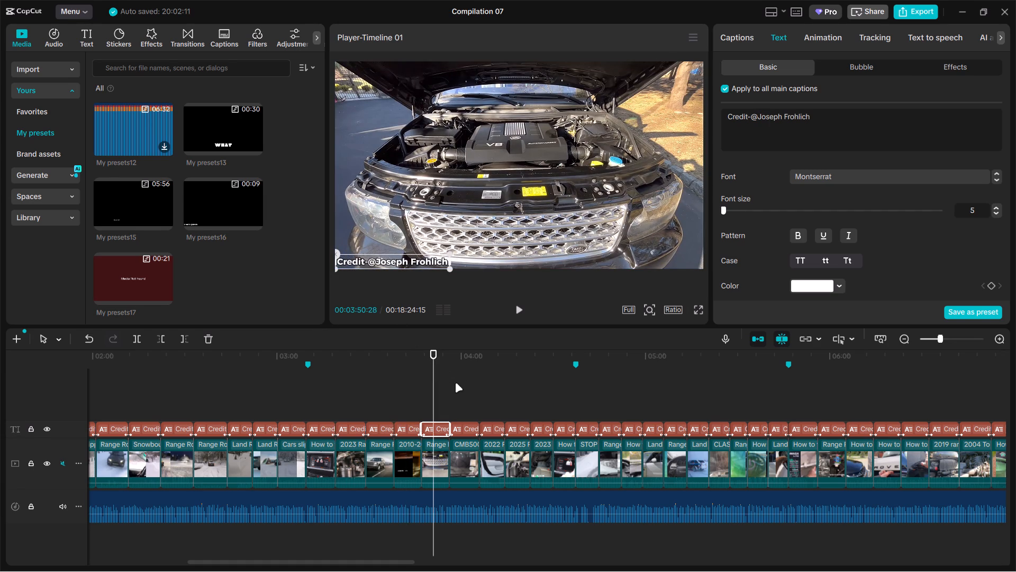
Align the EVERYTHING AUTOGLASS, MEDCARS and Off-Road-Life captions flush with the frame's lower-left corner.
{"action": "left_click", "coordinate": [457, 383]}
{"action": "left_click_drag", "start_coordinate": [380, 262], "coordinate": [410, 262]}
{"action": "left_click_drag", "start_coordinate": [360, 257], "coordinate": [371, 254]}
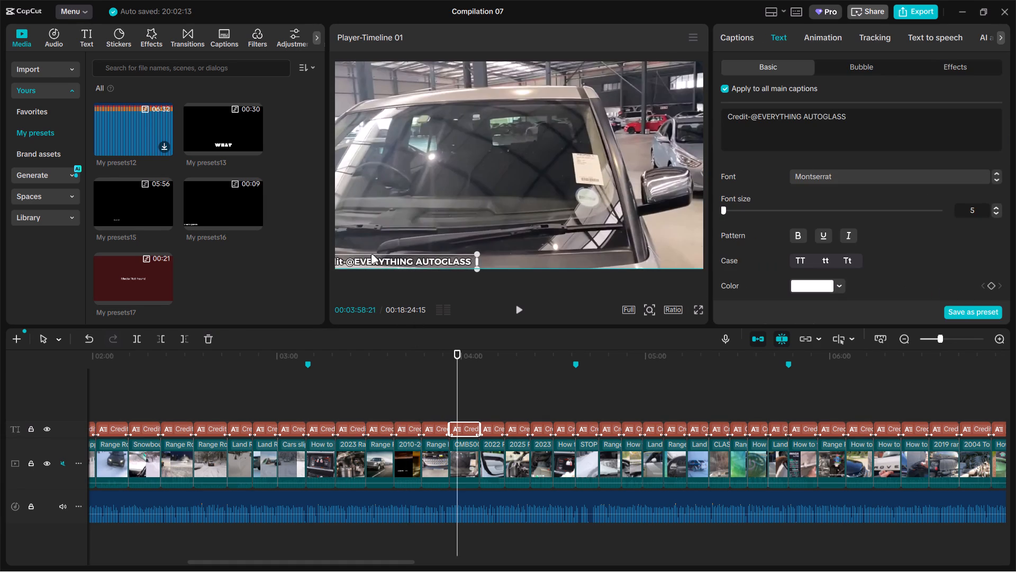
{"action": "left_click_drag", "start_coordinate": [371, 254], "coordinate": [383, 255]}
{"action": "left_click_drag", "start_coordinate": [430, 378], "coordinate": [374, 394]}
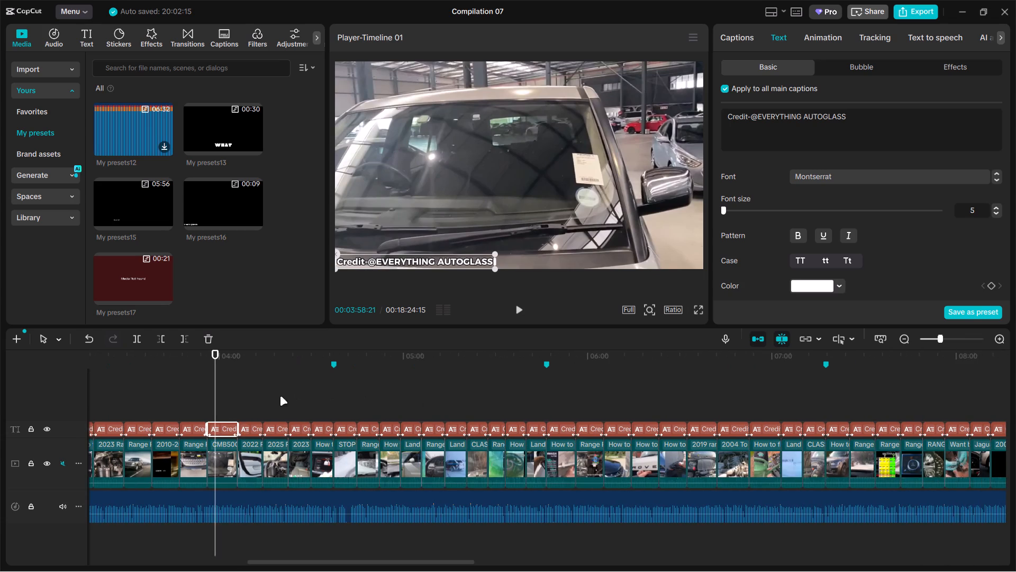
{"action": "left_click_drag", "start_coordinate": [256, 394], "coordinate": [250, 395]}
{"action": "left_click_drag", "start_coordinate": [395, 260], "coordinate": [356, 260]}
{"action": "left_click_drag", "start_coordinate": [387, 264], "coordinate": [351, 264]}
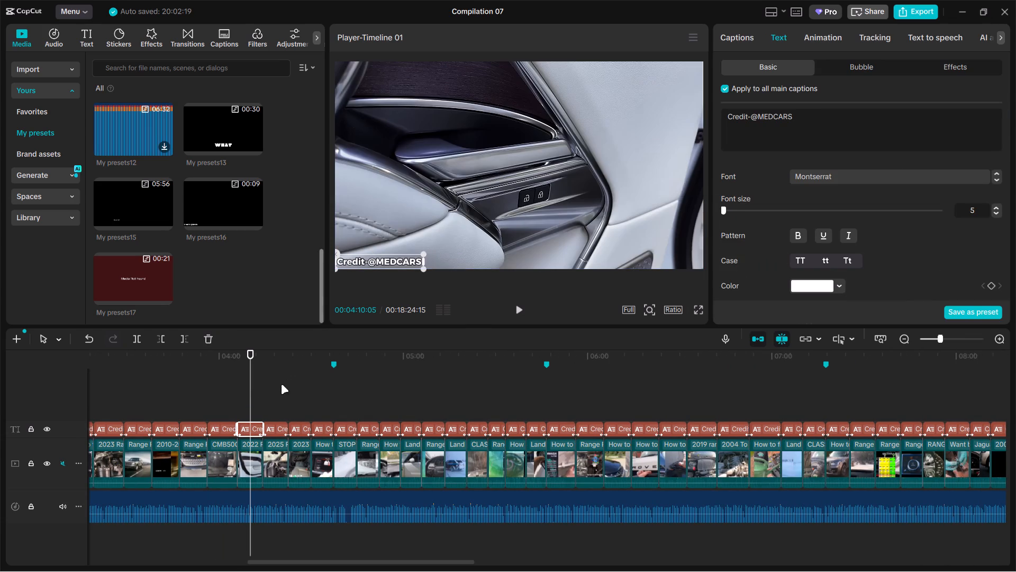
{"action": "left_click", "coordinate": [280, 386]}
{"action": "left_click_drag", "start_coordinate": [366, 264], "coordinate": [373, 264]}
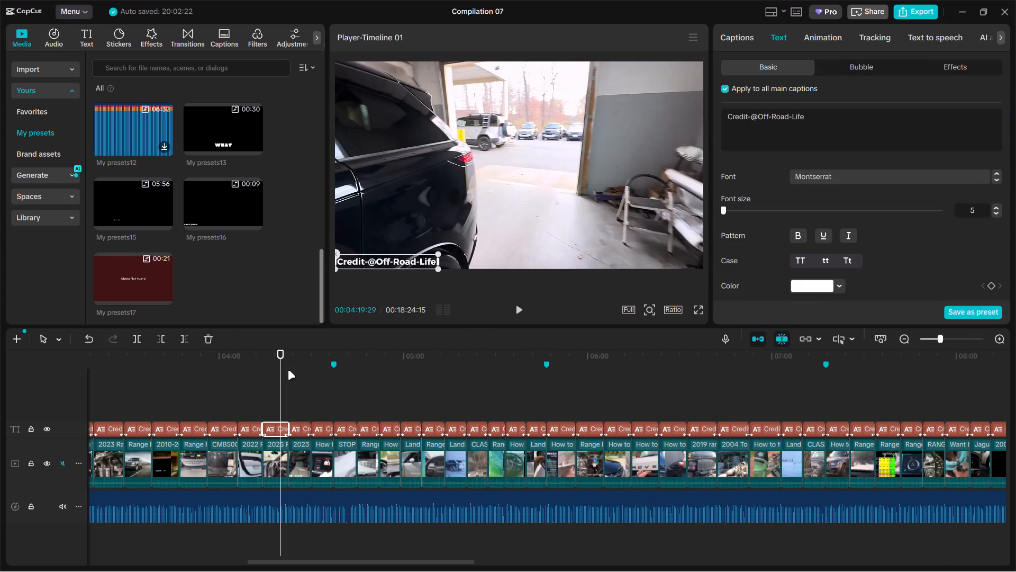
Align the Acklam Cars caption, the Lurgs How To Guides caption near 4:34 and the Live Free caption flush with the frame's lower-left corner.
{"action": "left_click", "coordinate": [300, 385]}
{"action": "left_click", "coordinate": [369, 264]}
{"action": "left_click", "coordinate": [369, 264]}
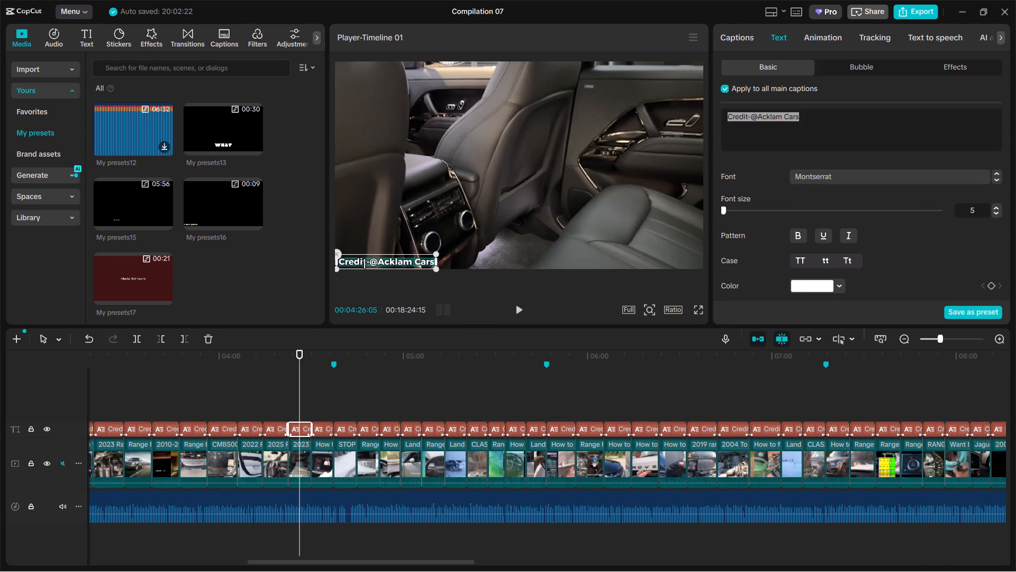
{"action": "left_click", "coordinate": [325, 396]}
{"action": "left_click_drag", "start_coordinate": [374, 265], "coordinate": [392, 265]}
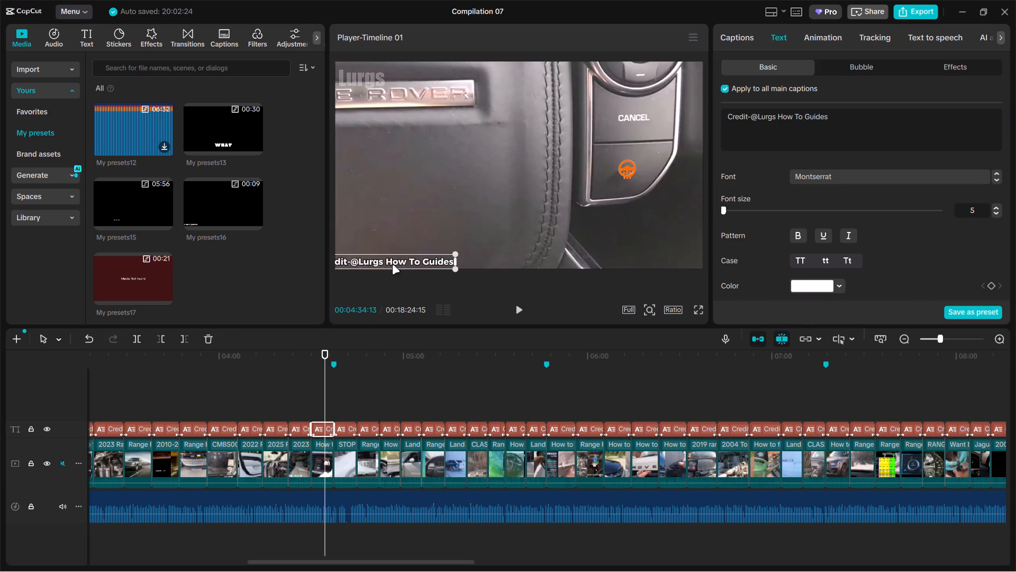
{"action": "left_click_drag", "start_coordinate": [392, 265], "coordinate": [393, 264]}
{"action": "left_click", "coordinate": [343, 368]}
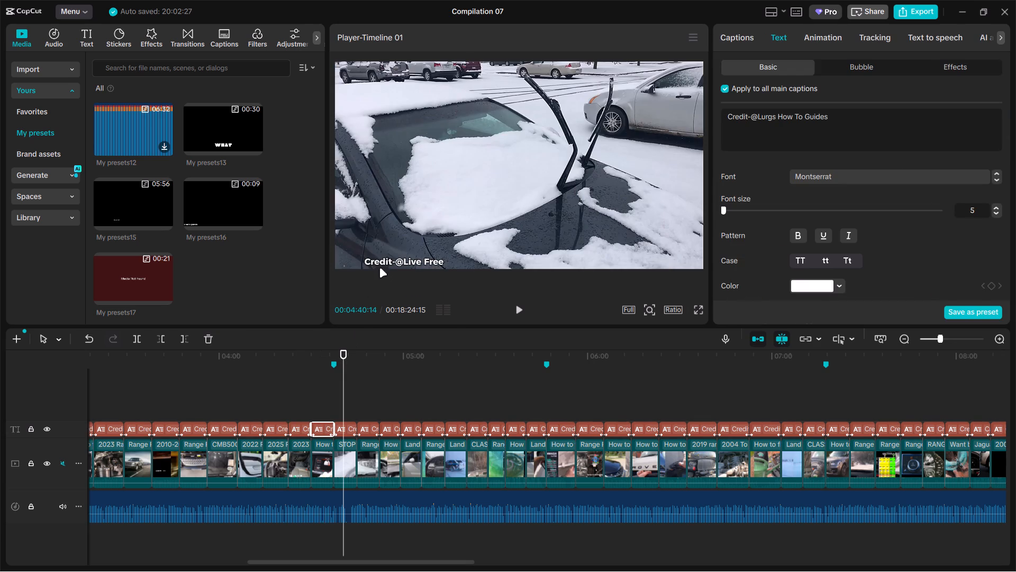
{"action": "left_click_drag", "start_coordinate": [379, 268], "coordinate": [352, 267]}
Align the Jager Engineering, How to with Bob and Elvrolet's Garage captions between 4:47 and 5:02 flush with the frame's lower-left corner.
{"action": "left_click", "coordinate": [364, 377]}
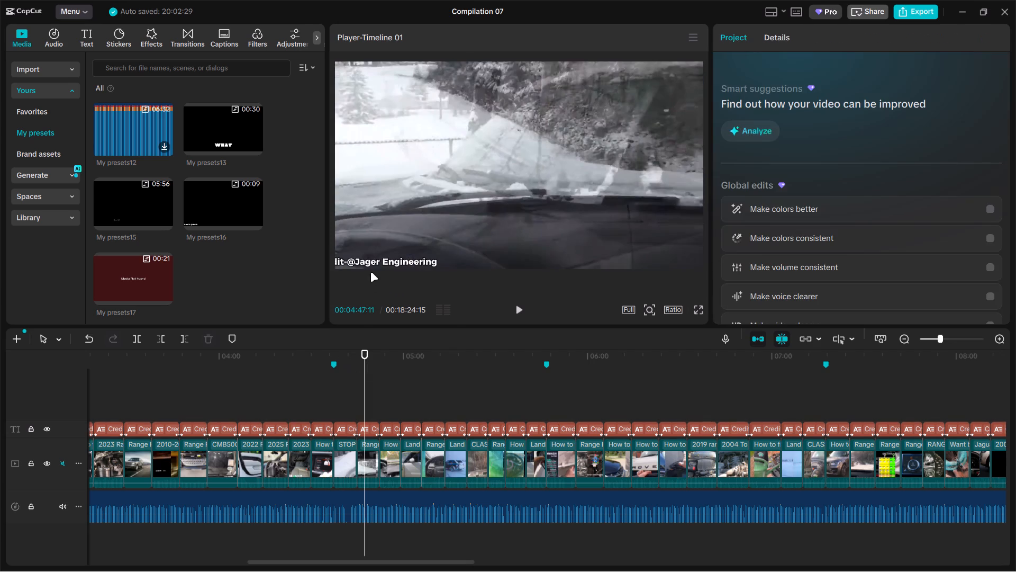
{"action": "left_click_drag", "start_coordinate": [373, 266], "coordinate": [393, 265]}
{"action": "left_click", "coordinate": [389, 372]}
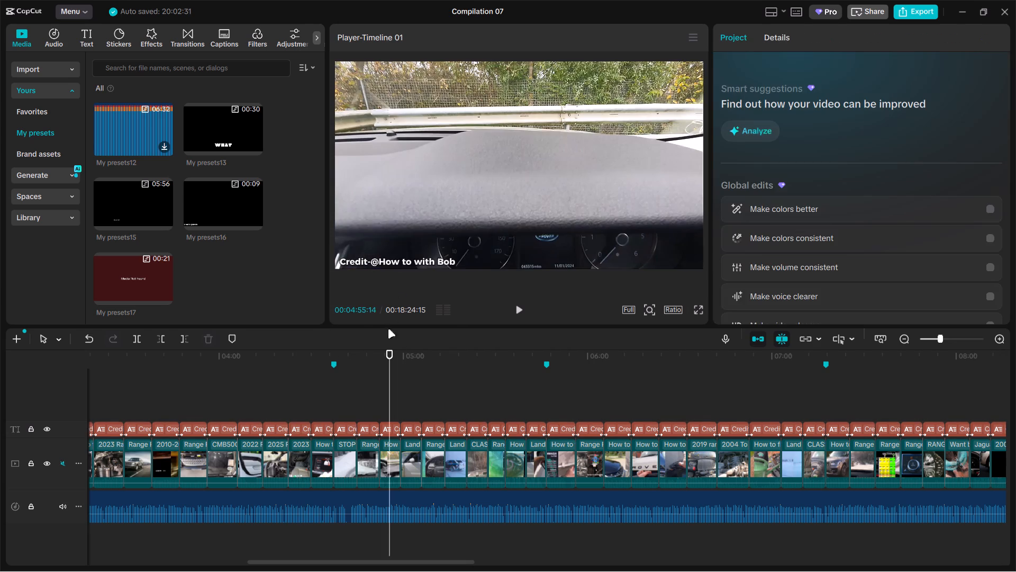
{"action": "left_click", "coordinate": [380, 262]}
{"action": "left_click", "coordinate": [368, 262]}
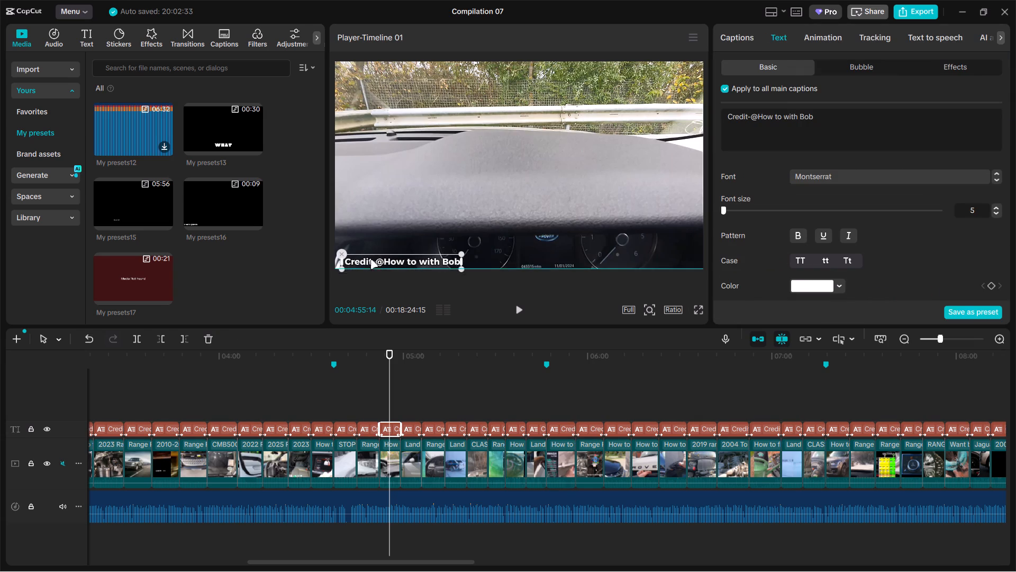
{"action": "left_click", "coordinate": [410, 379]}
{"action": "left_click", "coordinate": [379, 266]}
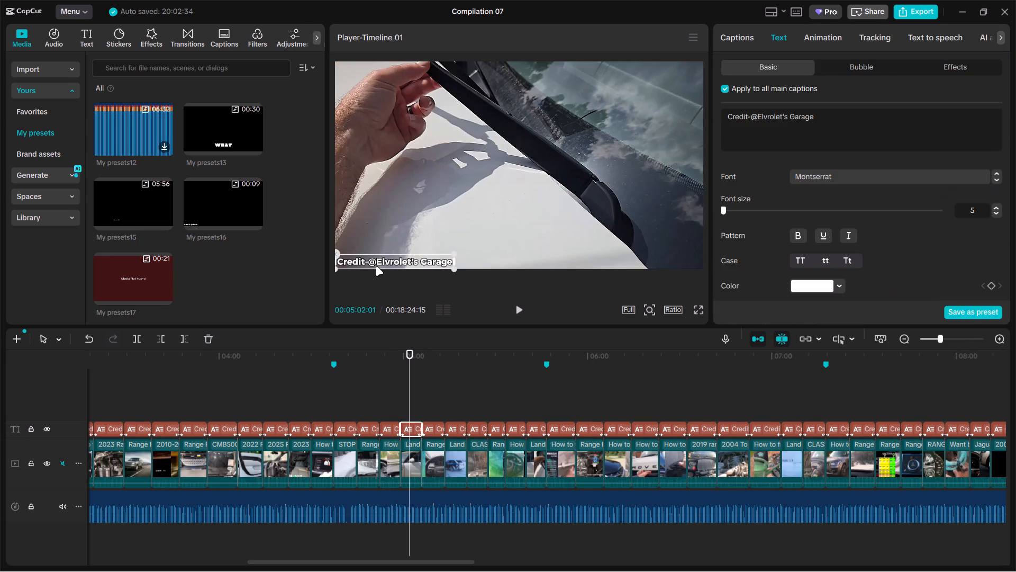
Align the captions of the three clips between 5:10 and 5:23, ending with Go Vintage Garage, flush with the frame's lower-left corner.
{"action": "left_click_drag", "start_coordinate": [364, 406], "coordinate": [321, 407]}
{"action": "left_click", "coordinate": [237, 407]}
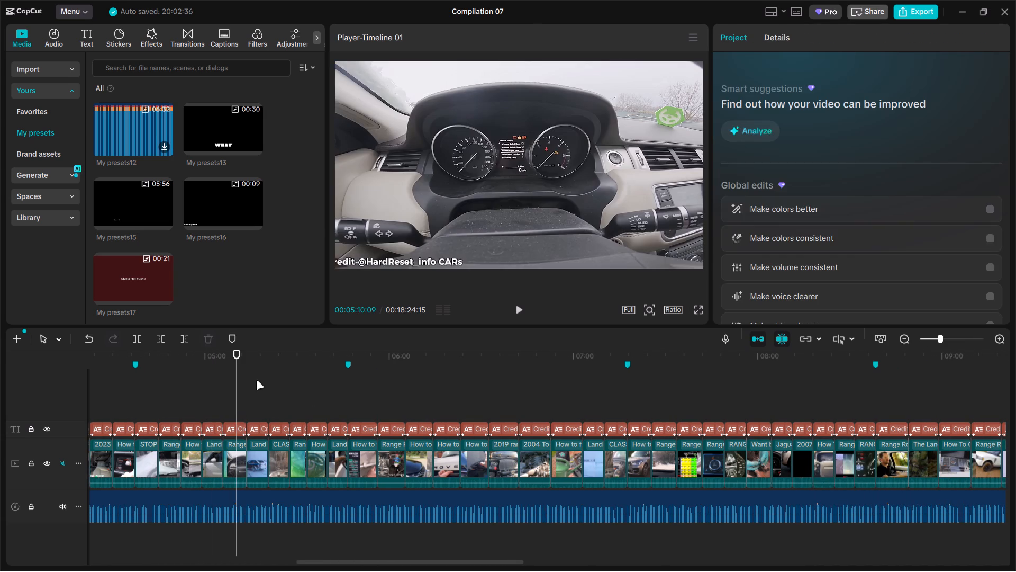
{"action": "left_click_drag", "start_coordinate": [368, 264], "coordinate": [377, 262]}
{"action": "left_click", "coordinate": [256, 392]}
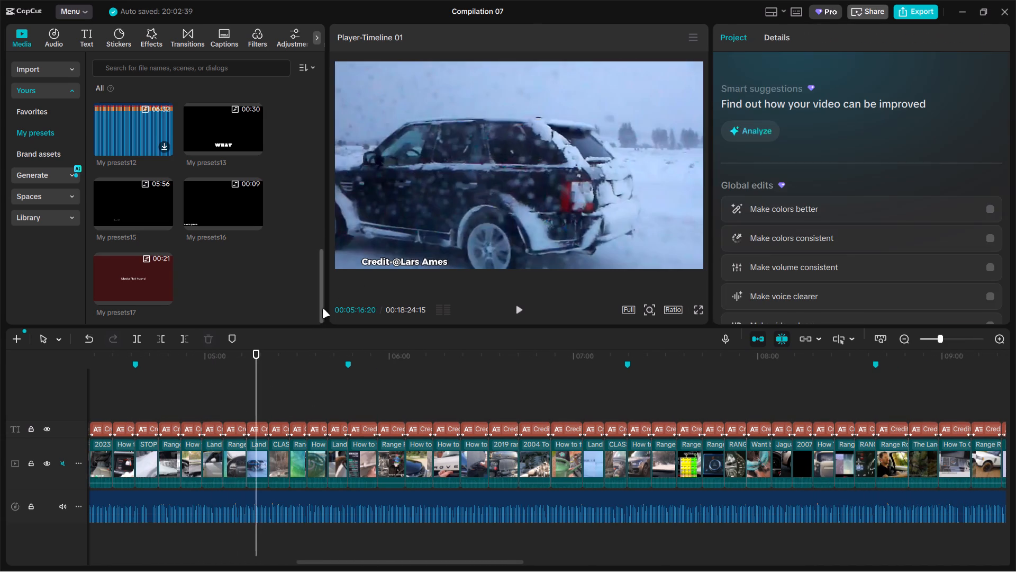
{"action": "left_click_drag", "start_coordinate": [378, 267], "coordinate": [352, 266]}
{"action": "left_click", "coordinate": [277, 376]}
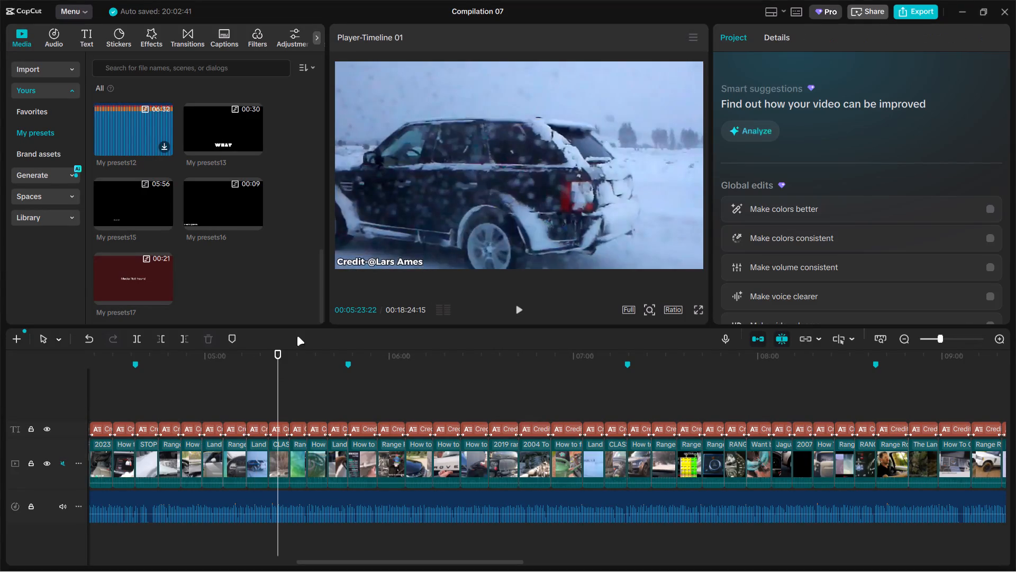
{"action": "left_click_drag", "start_coordinate": [372, 264], "coordinate": [400, 264]}
{"action": "left_click_drag", "start_coordinate": [384, 264], "coordinate": [384, 258]}
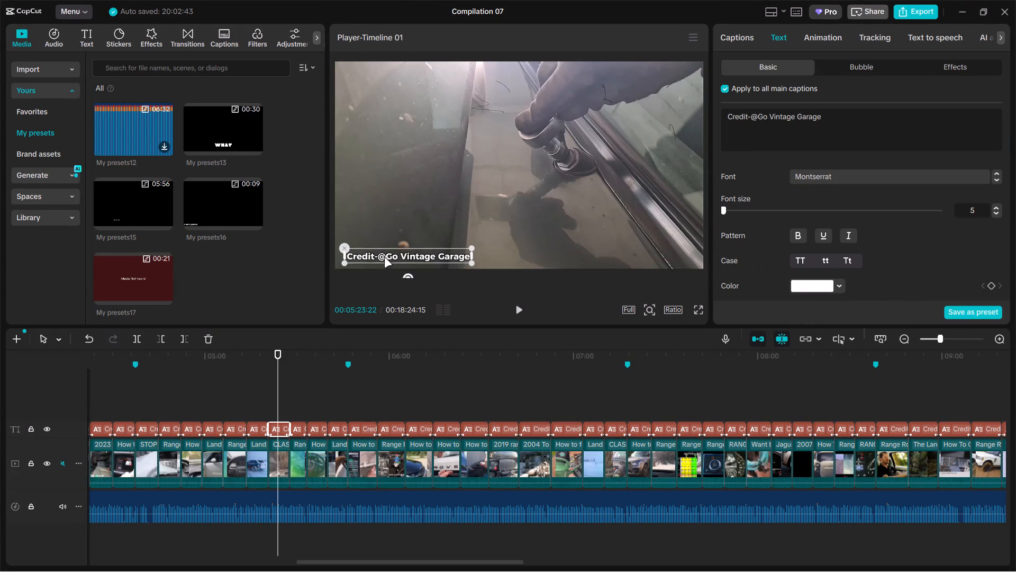
{"action": "left_click_drag", "start_coordinate": [384, 258], "coordinate": [374, 262]}
Align the captions of the three clips between 5:30 and 5:43, from HardReset_info CARs to Elvrolet's Garage, flush with the lower-left corner.
{"action": "left_click", "coordinate": [300, 386]}
{"action": "left_click_drag", "start_coordinate": [384, 264], "coordinate": [397, 264]}
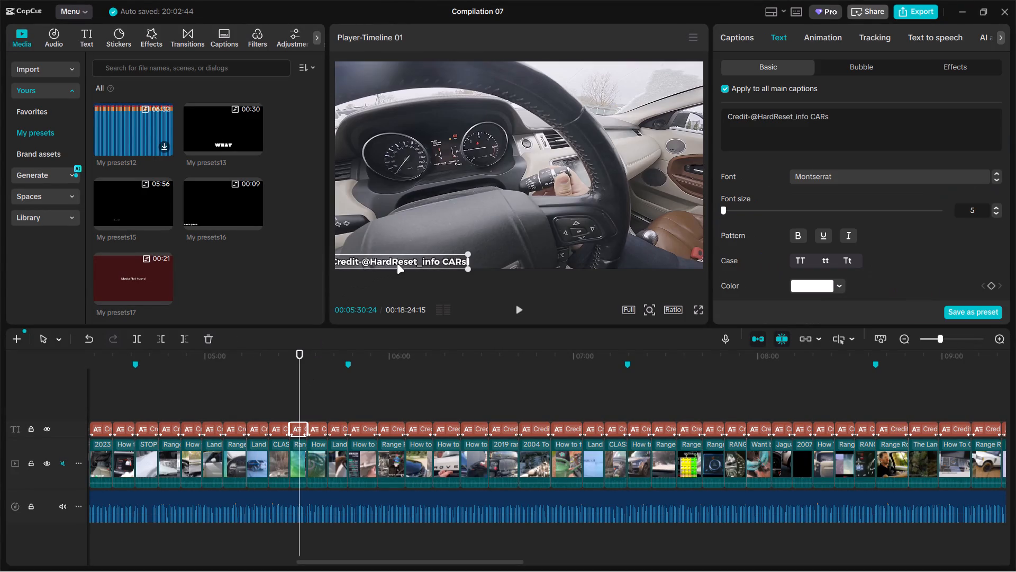
{"action": "left_click_drag", "start_coordinate": [397, 264], "coordinate": [391, 264]}
{"action": "left_click", "coordinate": [320, 373]}
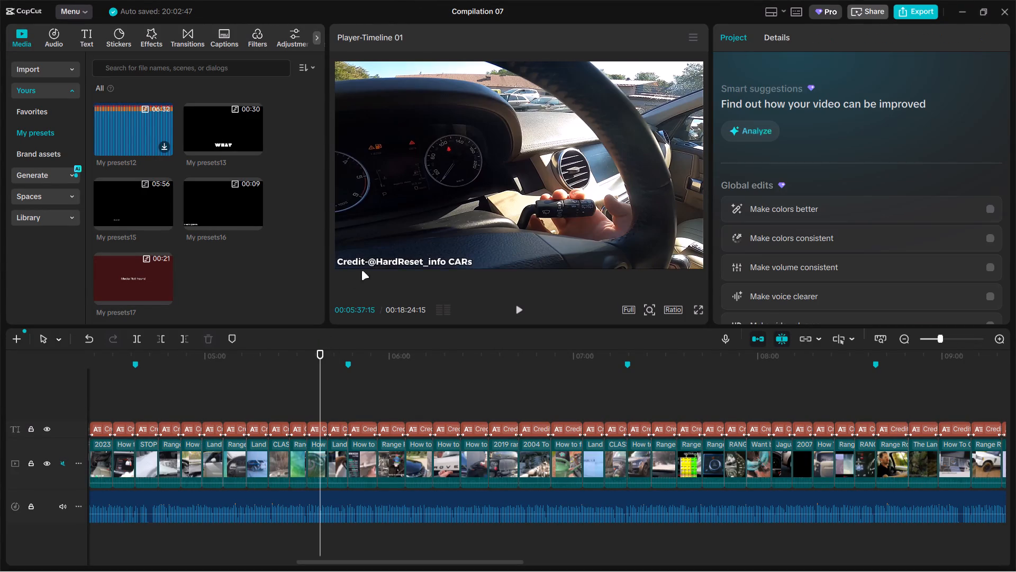
{"action": "left_click", "coordinate": [373, 266]}
{"action": "left_click", "coordinate": [339, 380]}
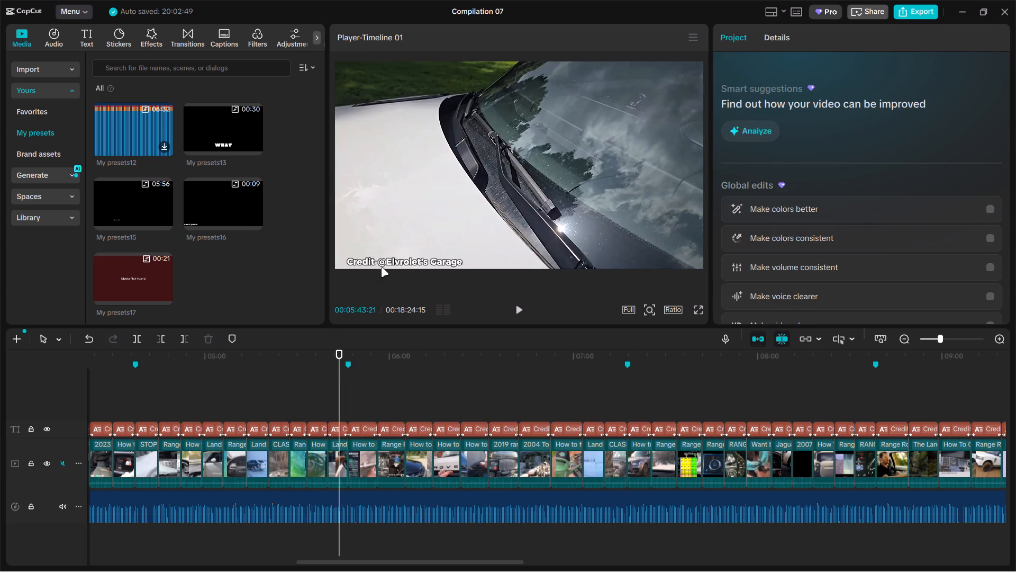
{"action": "left_click_drag", "start_coordinate": [381, 267], "coordinate": [370, 267]}
{"action": "left_click_drag", "start_coordinate": [379, 262], "coordinate": [370, 259]}
Align the Lurgs How To Guides caption near 5:51 and the Life Behind Cars and JA Guides Home captions flush with the lower-left corner.
{"action": "left_click", "coordinate": [362, 381]}
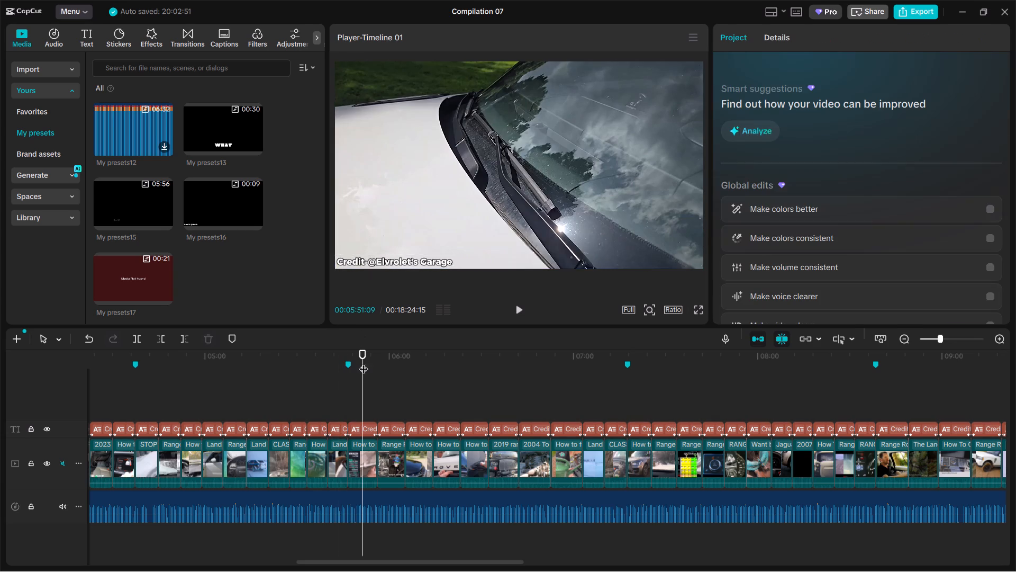
{"action": "left_click_drag", "start_coordinate": [385, 262], "coordinate": [391, 261]}
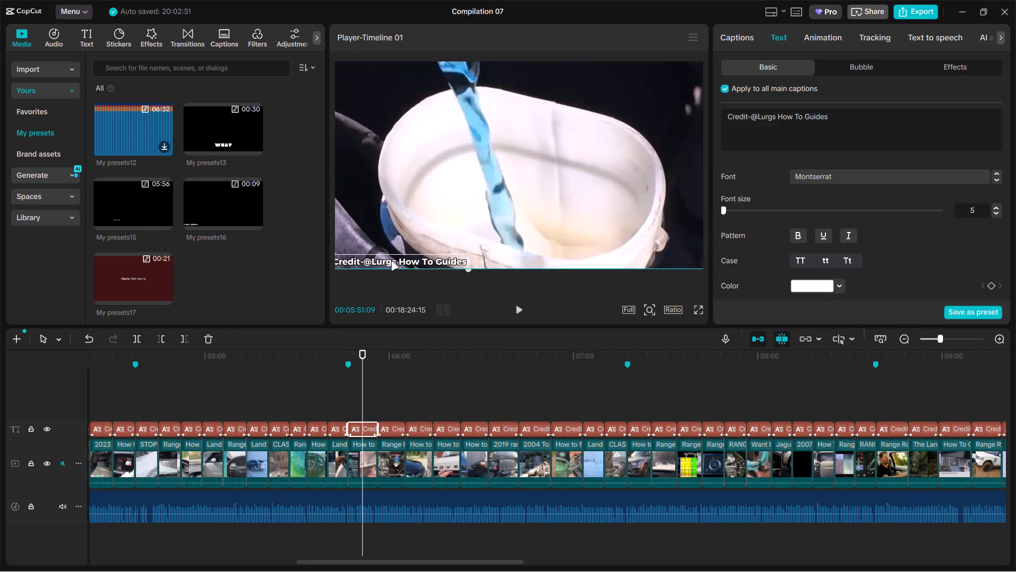
{"action": "left_click_drag", "start_coordinate": [391, 261], "coordinate": [395, 262]}
{"action": "left_click", "coordinate": [391, 385]}
{"action": "left_click_drag", "start_coordinate": [391, 264], "coordinate": [379, 263]}
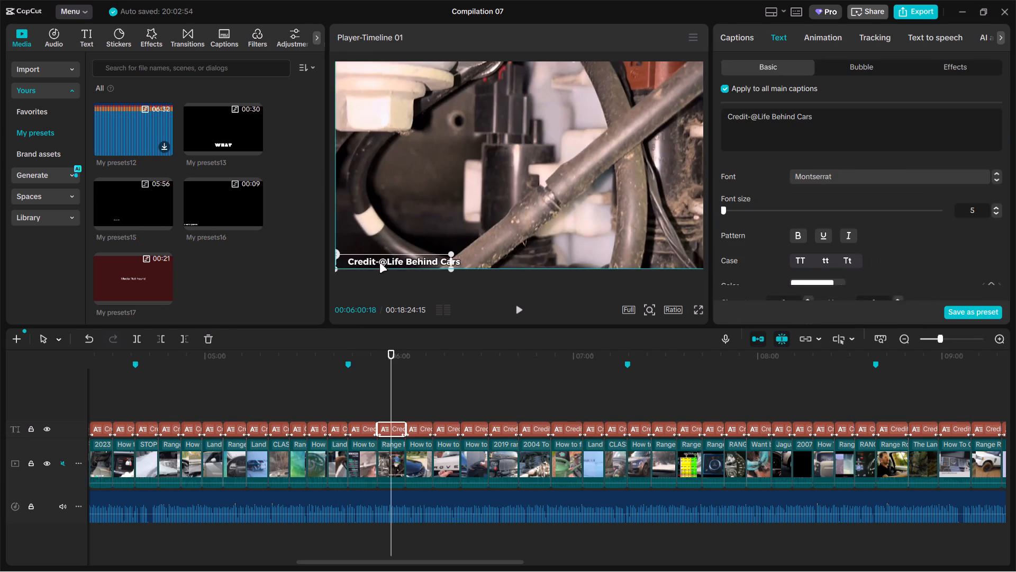
{"action": "left_click_drag", "start_coordinate": [379, 263], "coordinate": [380, 263]}
{"action": "left_click", "coordinate": [415, 393]}
{"action": "left_click", "coordinate": [378, 266]}
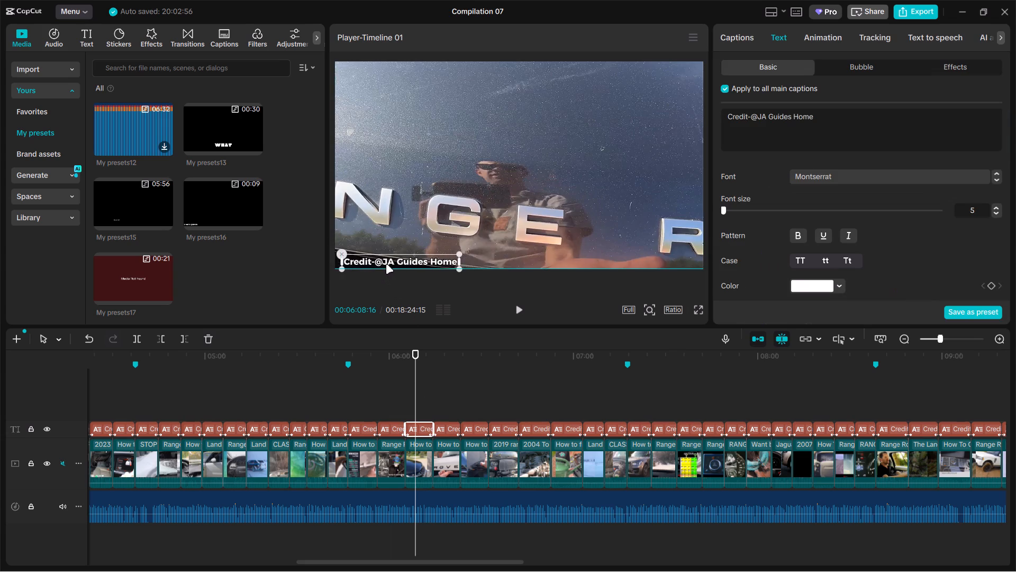
Align the caption following JA Guides Home and the Clay Auto and [Culture Snap] captions flush with the frame's lower-left corner.
{"action": "left_click", "coordinate": [448, 375]}
{"action": "left_click_drag", "start_coordinate": [378, 264], "coordinate": [394, 266]}
{"action": "left_click", "coordinate": [476, 379]}
{"action": "left_click_drag", "start_coordinate": [393, 265], "coordinate": [374, 265]}
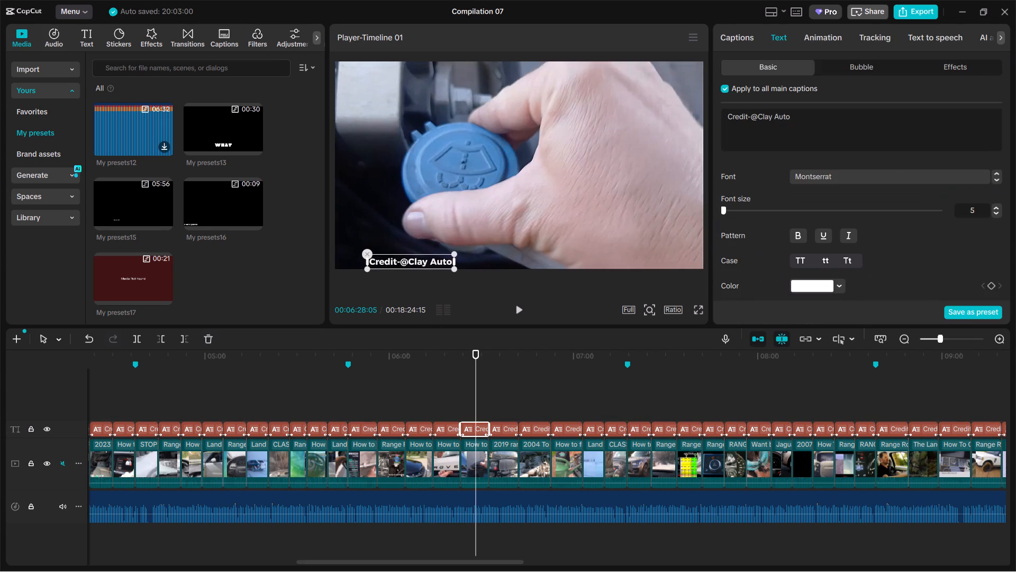
{"action": "left_click_drag", "start_coordinate": [374, 265], "coordinate": [357, 265]}
{"action": "left_click_drag", "start_coordinate": [360, 264], "coordinate": [366, 264]}
{"action": "left_click_drag", "start_coordinate": [408, 397], "coordinate": [406, 415]}
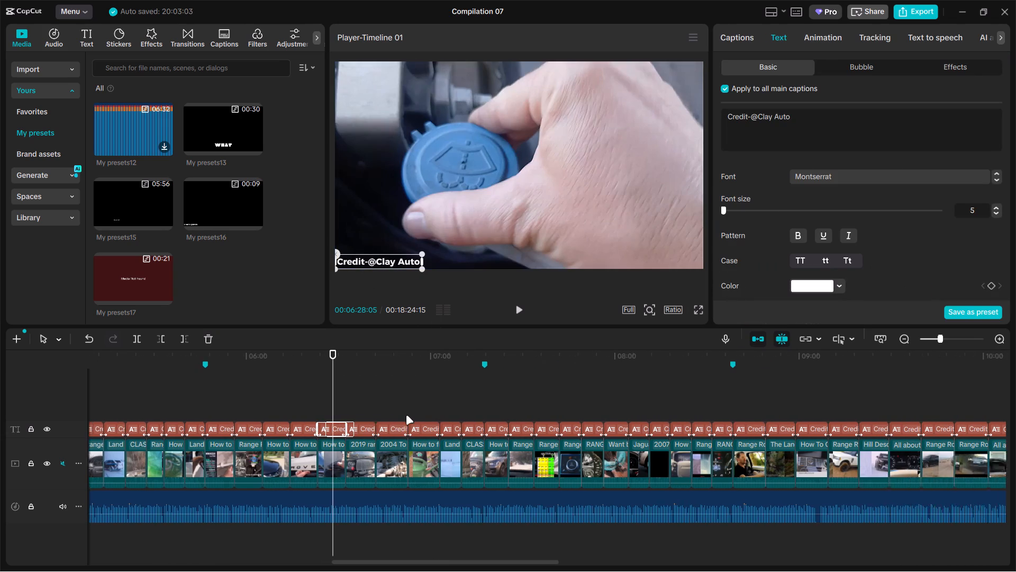
{"action": "left_click_drag", "start_coordinate": [406, 415], "coordinate": [365, 406]}
{"action": "left_click", "coordinate": [211, 399]}
{"action": "left_click_drag", "start_coordinate": [367, 264], "coordinate": [378, 263]}
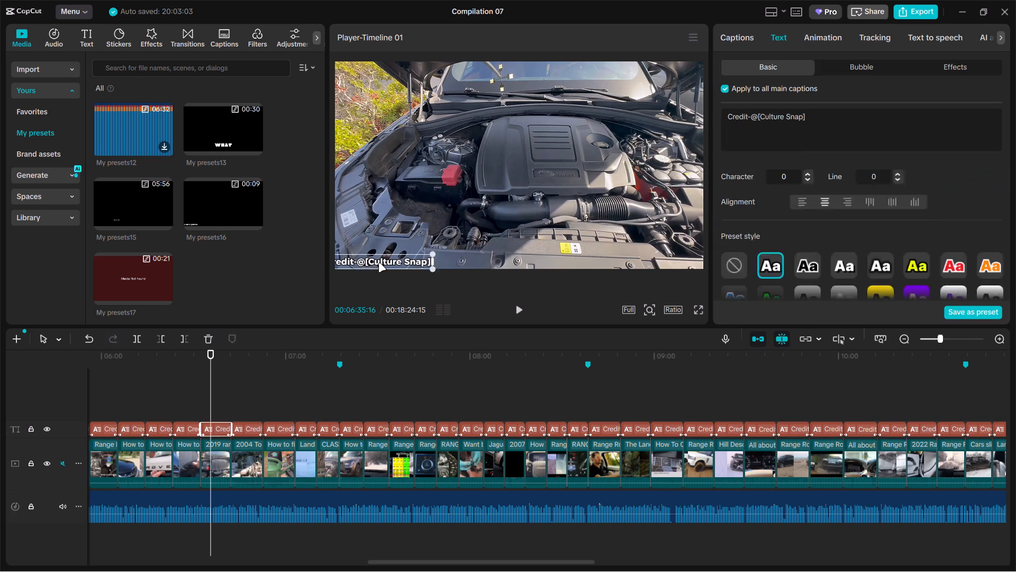
{"action": "left_click_drag", "start_coordinate": [378, 263], "coordinate": [382, 263]}
{"action": "left_click", "coordinate": [382, 263]}
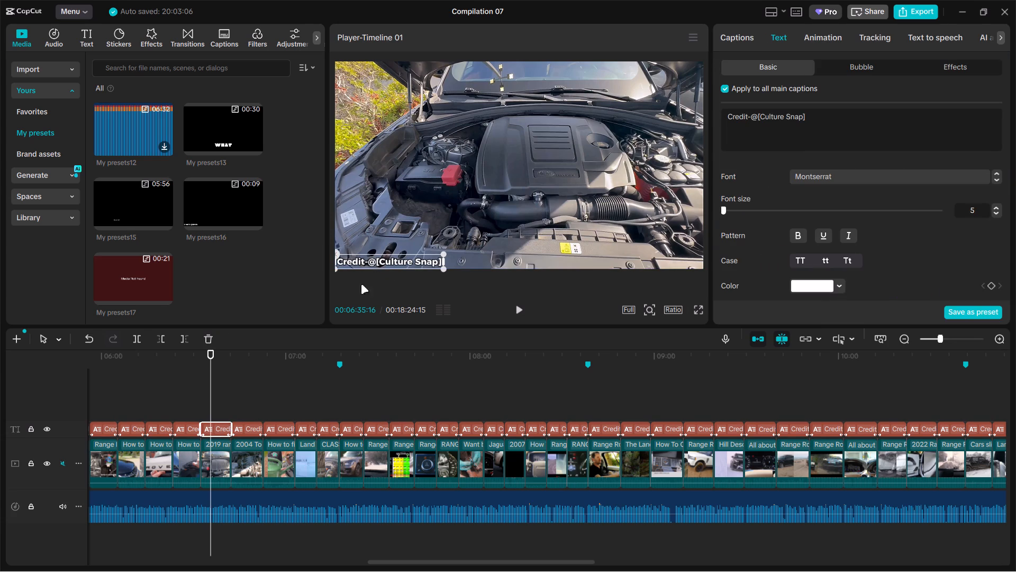
{"action": "scroll", "coordinate": [278, 411], "scroll_direction": "down", "scroll_amount": 1, "text": "ctrl"}
{"action": "scroll", "coordinate": [278, 413], "scroll_direction": "up", "scroll_amount": 20, "text": "ctrl"}
{"action": "scroll", "coordinate": [278, 413], "scroll_direction": "up", "scroll_amount": 1, "text": "ctrl"}
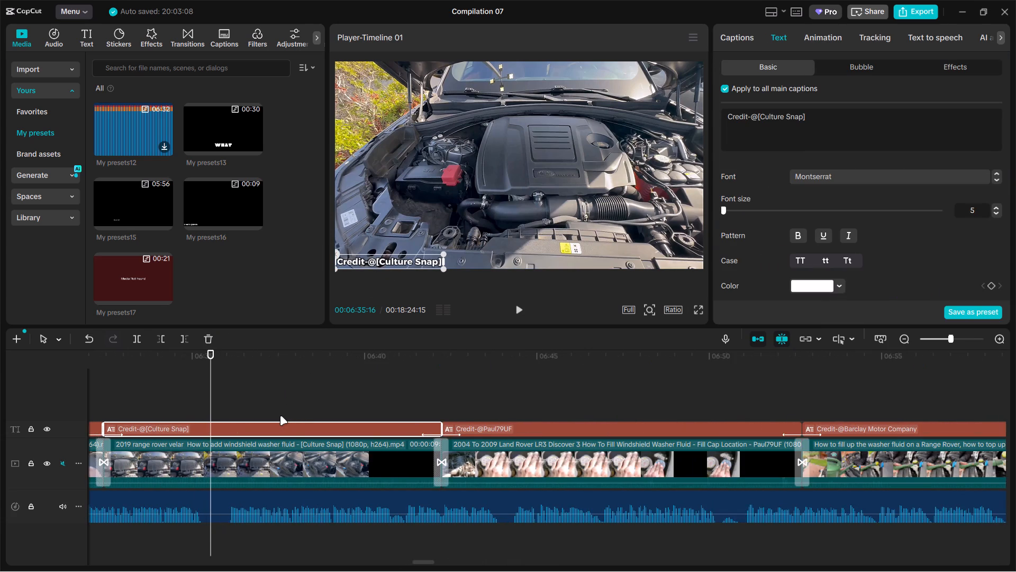
{"action": "scroll", "coordinate": [280, 416], "scroll_direction": "down", "scroll_amount": 13, "text": "ctrl"}
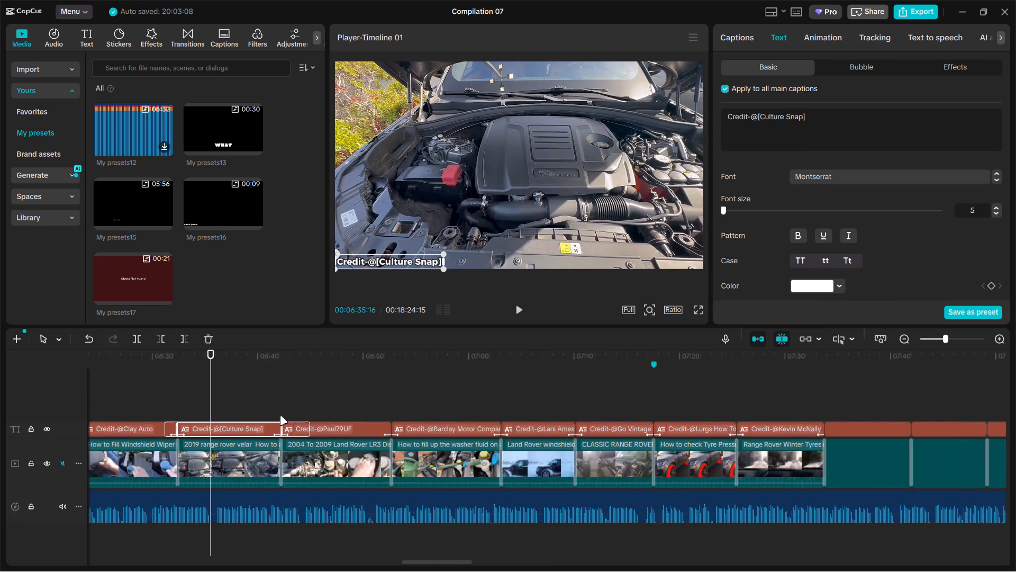
{"action": "scroll", "coordinate": [280, 416], "scroll_direction": "down", "scroll_amount": 5, "text": "ctrl"}
{"action": "left_click", "coordinate": [261, 401]}
{"action": "left_click_drag", "start_coordinate": [371, 258], "coordinate": [362, 258]}
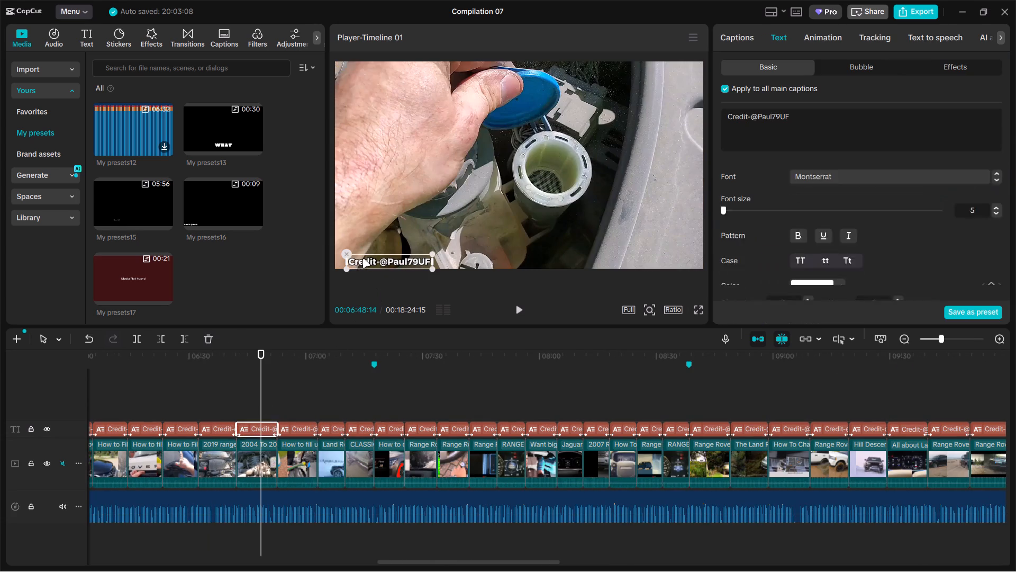
{"action": "left_click_drag", "start_coordinate": [362, 258], "coordinate": [353, 258]}
{"action": "left_click_drag", "start_coordinate": [368, 260], "coordinate": [358, 257]}
{"action": "left_click", "coordinate": [301, 387]}
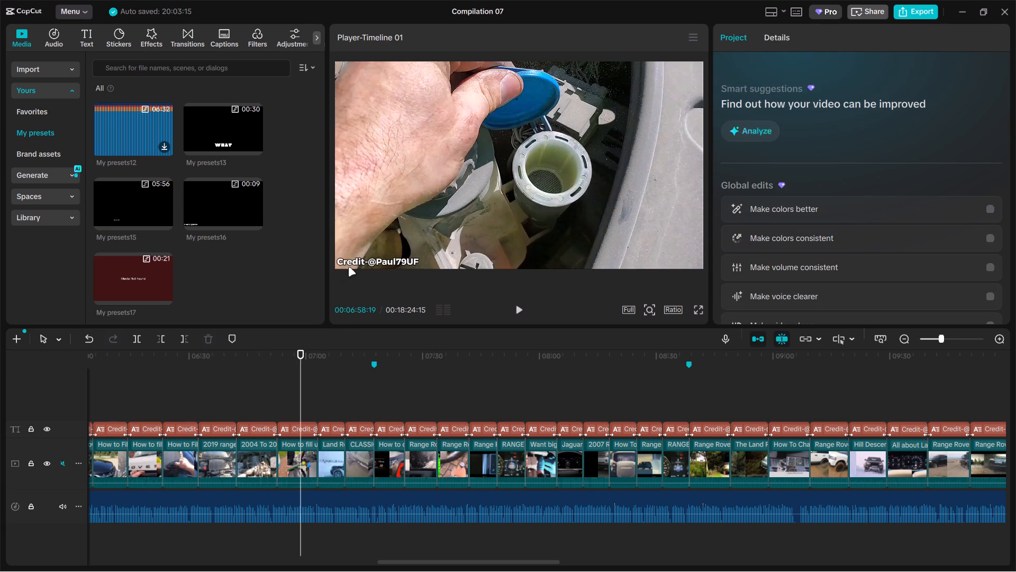
{"action": "left_click_drag", "start_coordinate": [369, 262], "coordinate": [403, 259]}
{"action": "left_click", "coordinate": [334, 381]}
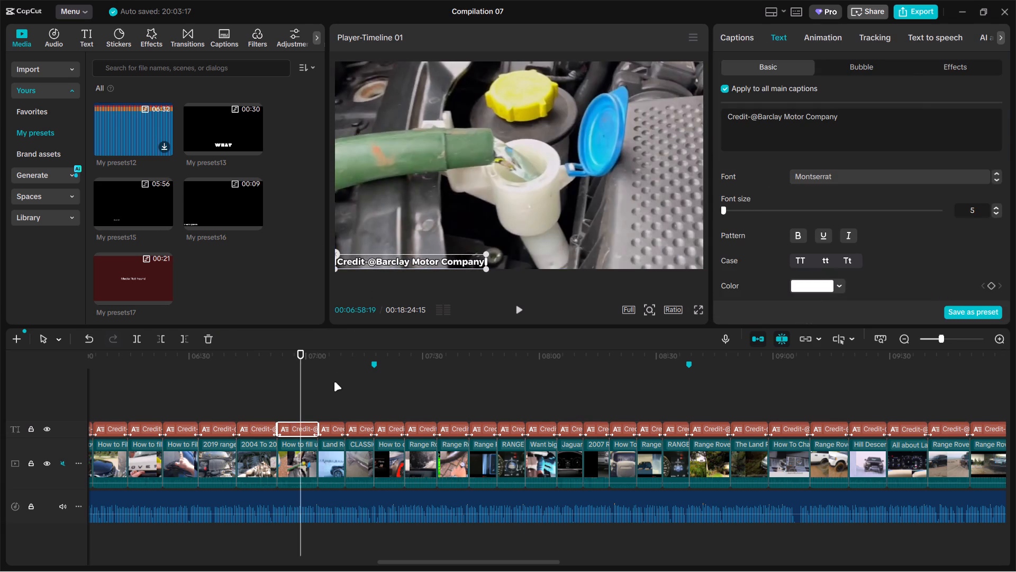
{"action": "left_click_drag", "start_coordinate": [393, 263], "coordinate": [363, 260]}
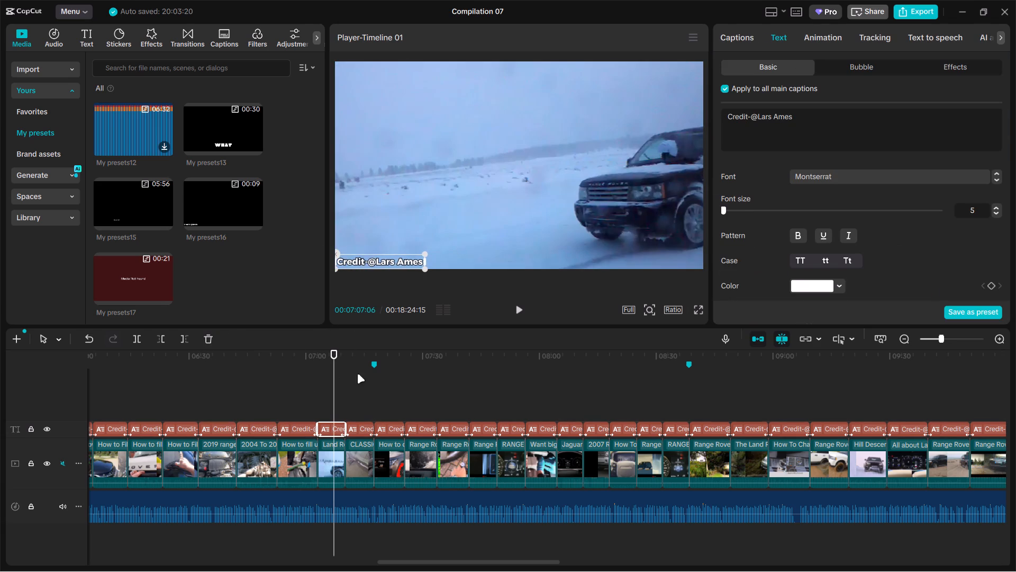
Align the Go Vintage Garage caption near 7:13 and the Lurgs How To Guides caption near 7:20 flush with the frame's lower-left corner.
{"action": "left_click", "coordinate": [359, 376]}
{"action": "left_click_drag", "start_coordinate": [368, 262], "coordinate": [395, 261]}
{"action": "left_click_drag", "start_coordinate": [374, 261], "coordinate": [374, 255]}
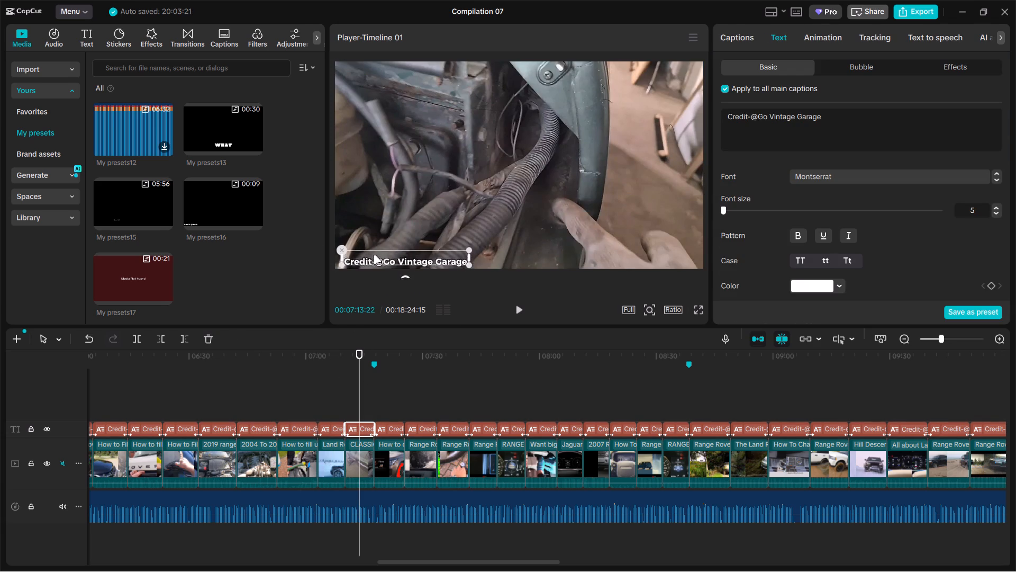
{"action": "left_click_drag", "start_coordinate": [374, 255], "coordinate": [367, 260]}
{"action": "left_click", "coordinate": [384, 379]}
{"action": "left_click_drag", "start_coordinate": [383, 266], "coordinate": [387, 266]}
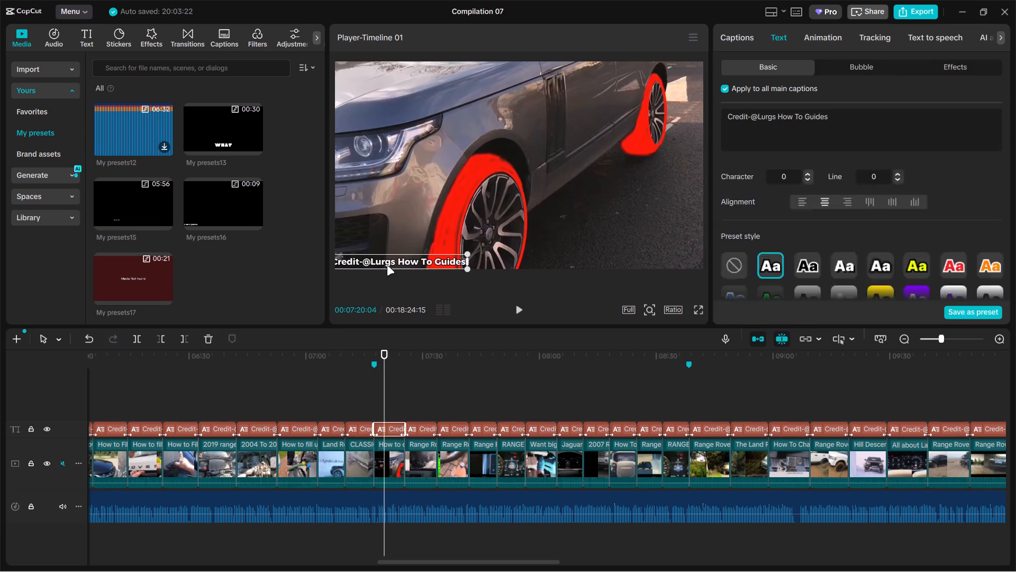
{"action": "left_click_drag", "start_coordinate": [387, 266], "coordinate": [388, 265]}
Align the caption near 7:29 and the Lurgs How To Guides caption near 7:37 flush with the frame's lower-left corner.
{"action": "left_click", "coordinate": [422, 372]}
{"action": "left_click_drag", "start_coordinate": [388, 260], "coordinate": [385, 259]}
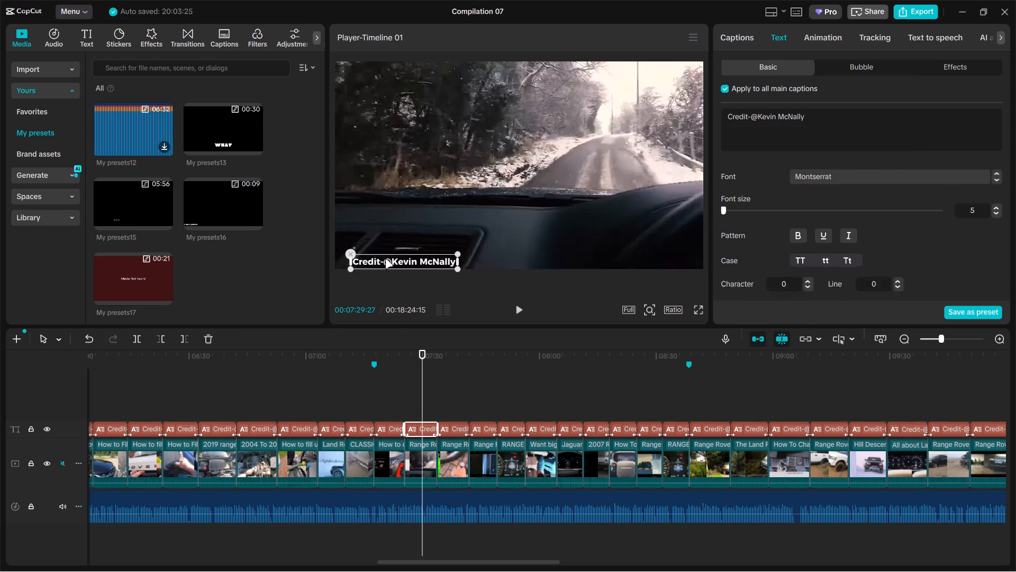
{"action": "left_click_drag", "start_coordinate": [385, 259], "coordinate": [370, 258]}
{"action": "left_click", "coordinate": [449, 374]}
{"action": "left_click_drag", "start_coordinate": [375, 267], "coordinate": [389, 265]}
Align the CARJAM TV and TECH PAM captions, near 7:46 and 7:52, flush with the frame's lower-left corner.
{"action": "left_click_drag", "start_coordinate": [398, 405], "coordinate": [344, 416]}
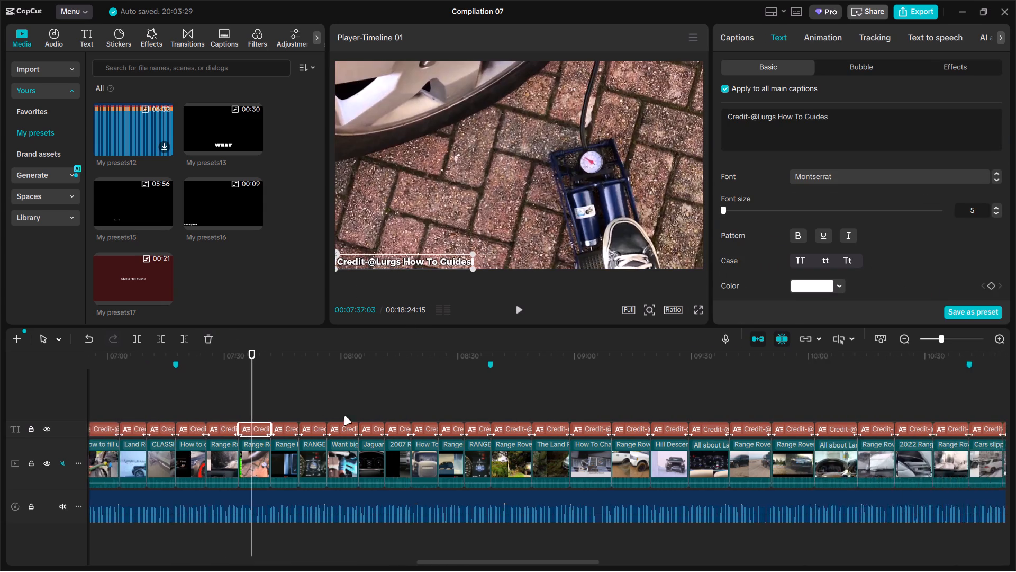
{"action": "left_click_drag", "start_coordinate": [344, 416], "coordinate": [251, 395]}
{"action": "left_click", "coordinate": [129, 395]}
{"action": "left_click_drag", "start_coordinate": [378, 261], "coordinate": [355, 261]}
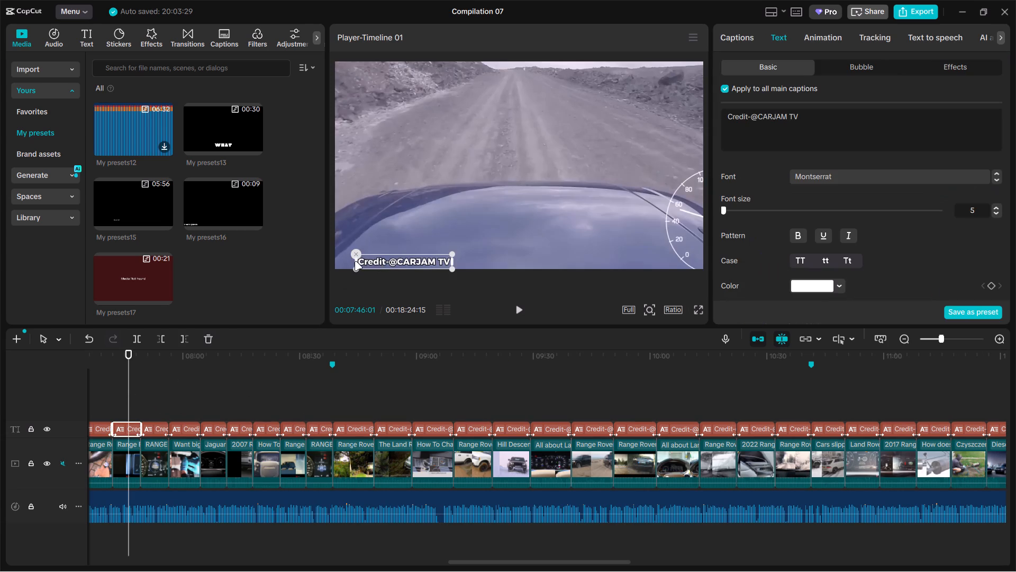
{"action": "left_click_drag", "start_coordinate": [355, 261], "coordinate": [351, 261]}
{"action": "left_click_drag", "start_coordinate": [355, 261], "coordinate": [362, 257]}
{"action": "left_click", "coordinate": [152, 402]}
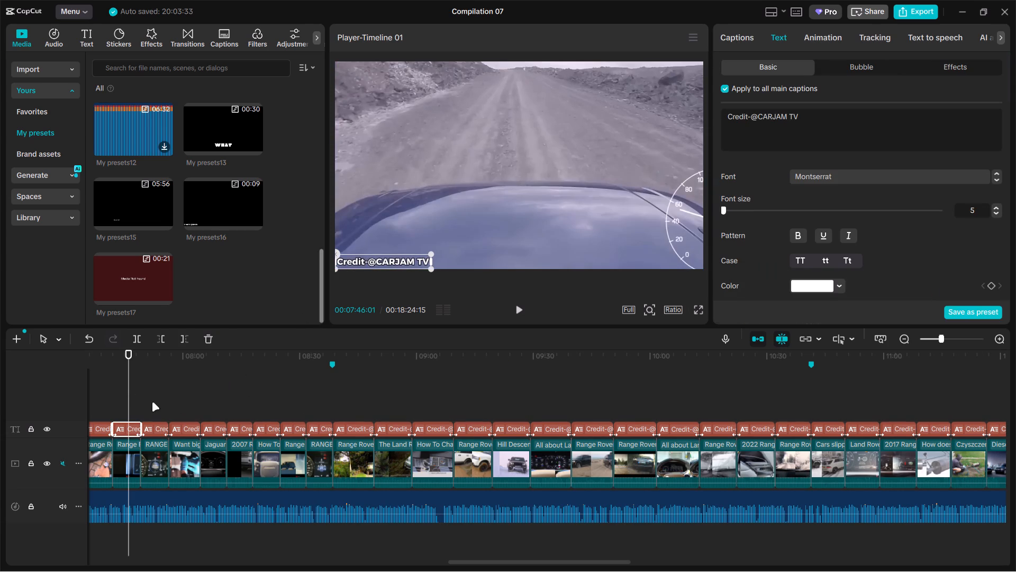
{"action": "left_click", "coordinate": [373, 262]}
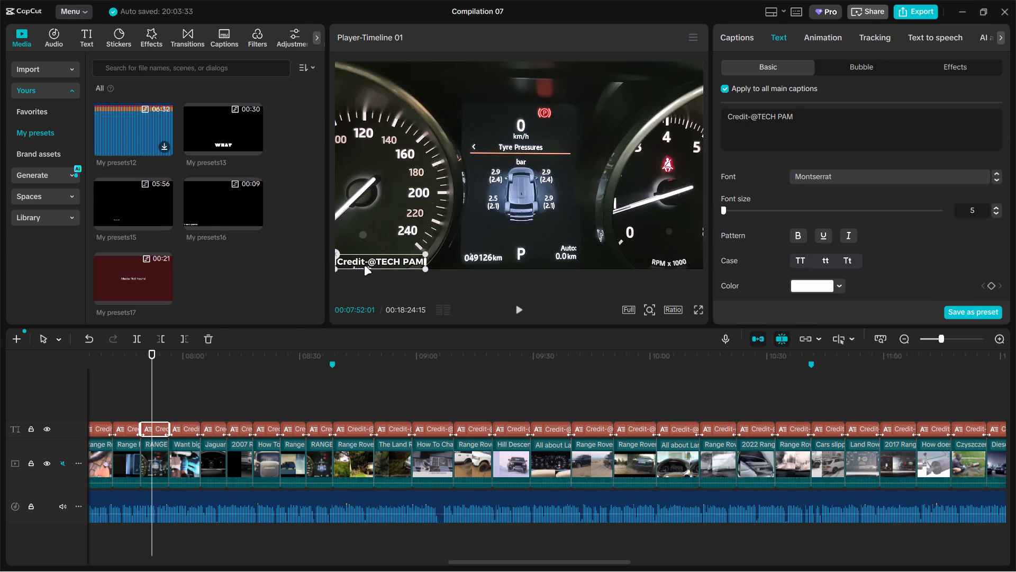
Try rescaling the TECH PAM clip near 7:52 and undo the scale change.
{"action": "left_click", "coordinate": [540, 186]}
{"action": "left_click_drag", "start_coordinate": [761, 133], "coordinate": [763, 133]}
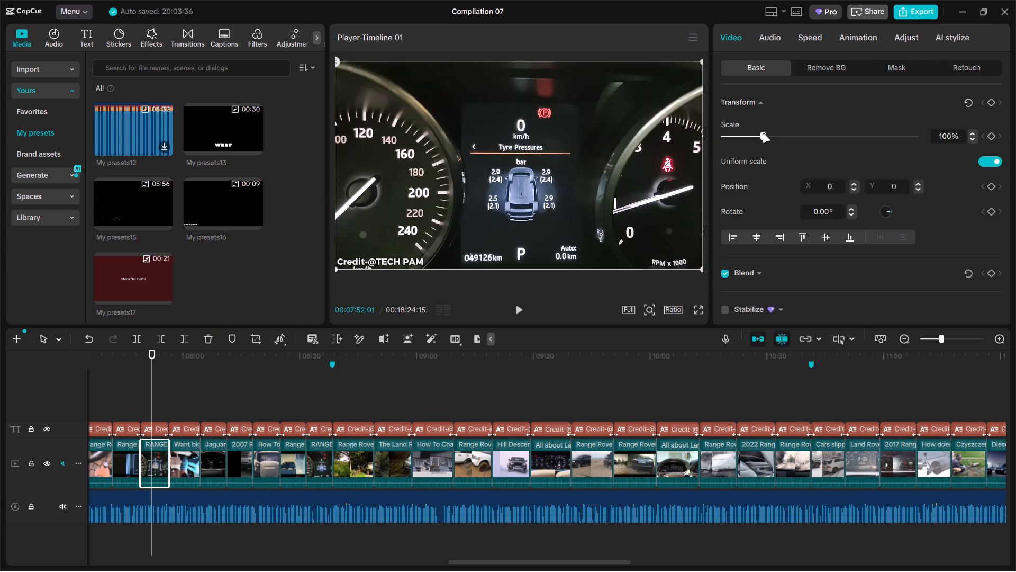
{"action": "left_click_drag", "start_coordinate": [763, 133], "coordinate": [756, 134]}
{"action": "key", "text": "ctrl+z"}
Align the Rovalution Automotive caption near 8:01 and the jaguaruk caption near 8:08 flush with the frame's lower-left corner.
{"action": "left_click", "coordinate": [187, 406]}
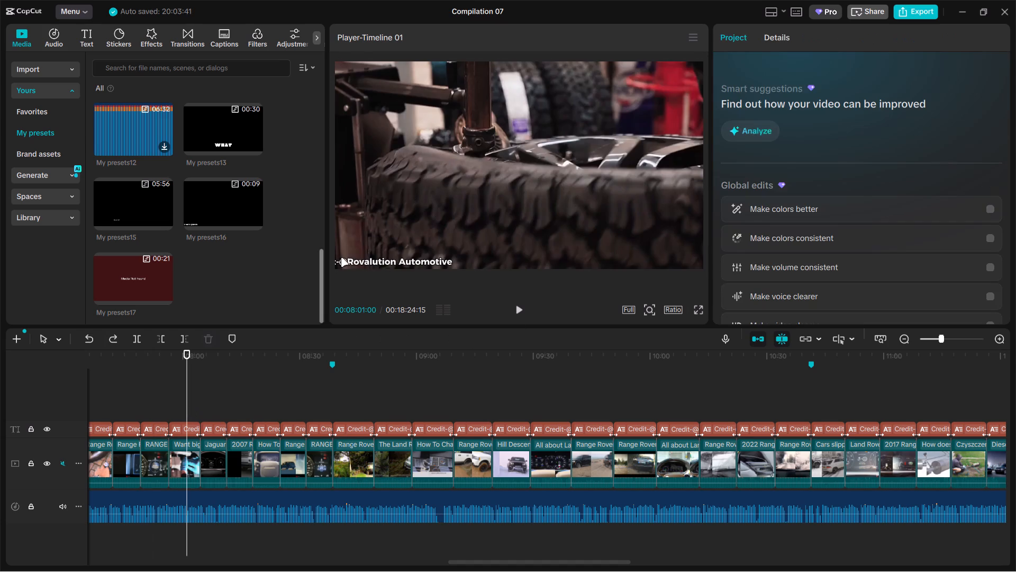
{"action": "left_click_drag", "start_coordinate": [360, 262], "coordinate": [388, 263]}
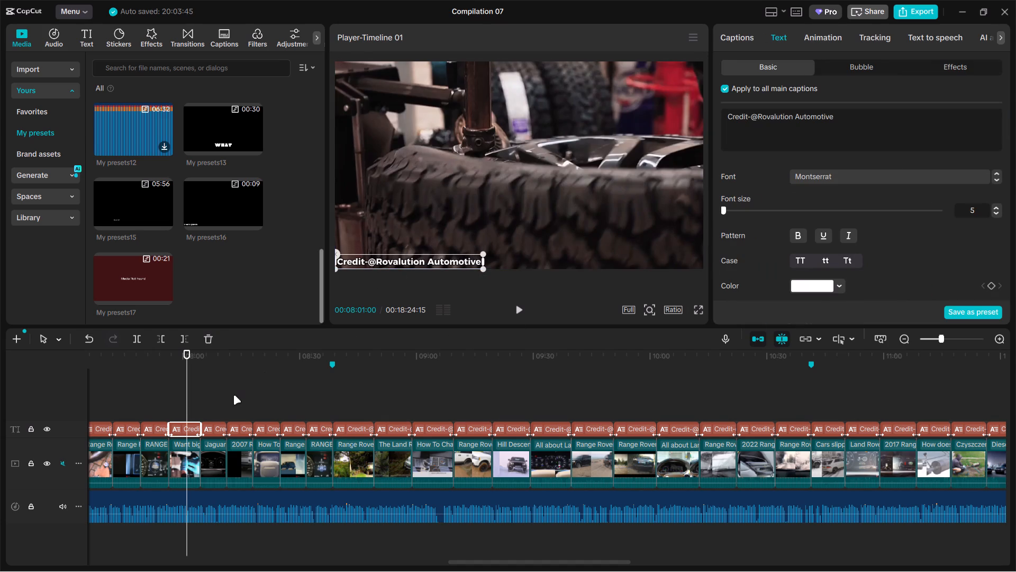
{"action": "left_click", "coordinate": [215, 401]}
{"action": "left_click_drag", "start_coordinate": [401, 259], "coordinate": [365, 259]}
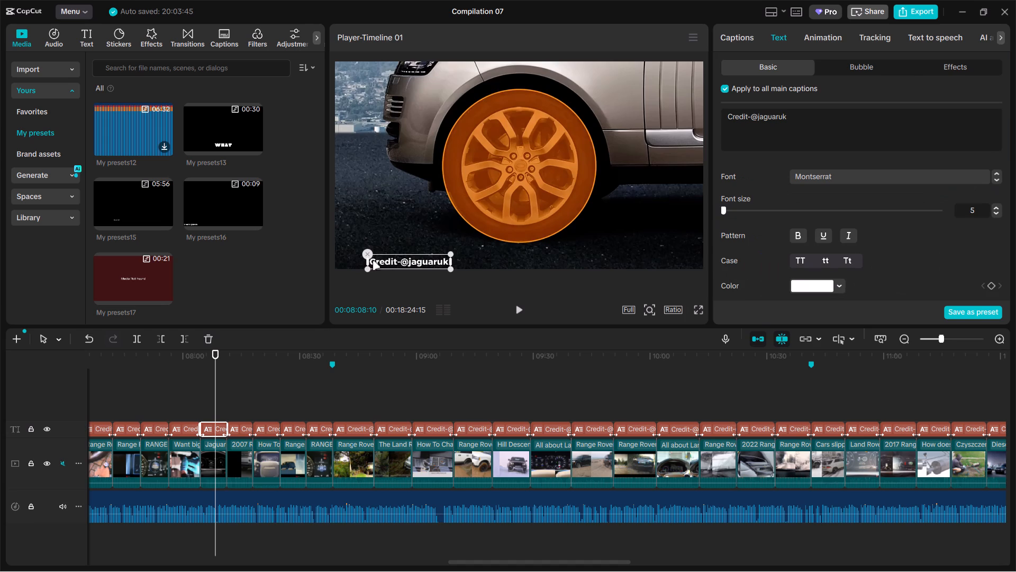
{"action": "left_click_drag", "start_coordinate": [395, 262], "coordinate": [364, 259]}
Align the ROVERHAUL caption near 8:16 and the Land Rover Monmouth caption near 8:20 flush with the frame's lower-left corner.
{"action": "left_click", "coordinate": [248, 390]}
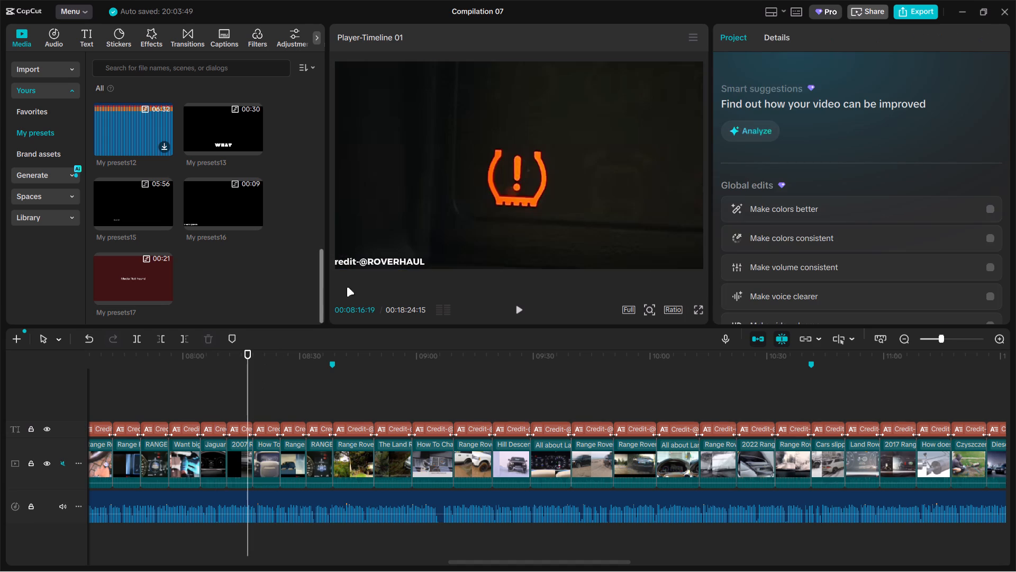
{"action": "left_click_drag", "start_coordinate": [373, 262], "coordinate": [384, 263]}
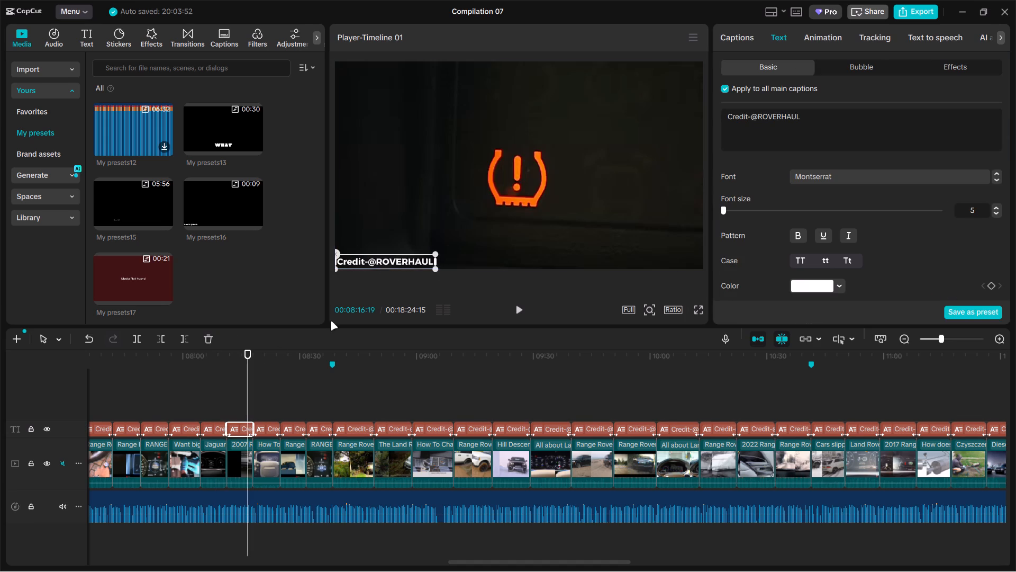
{"action": "left_click", "coordinate": [261, 389]}
{"action": "left_click_drag", "start_coordinate": [382, 264], "coordinate": [407, 264]}
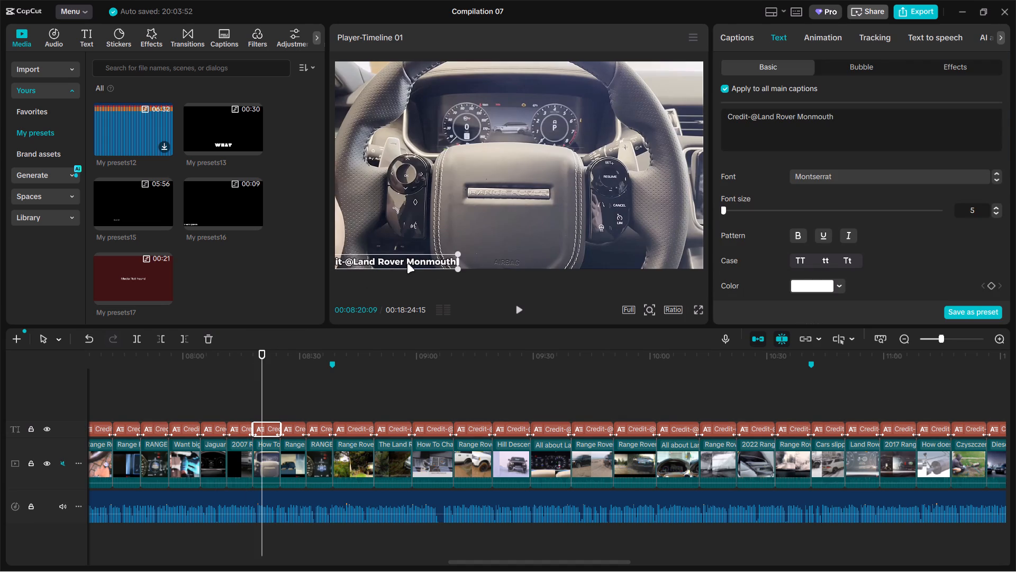
{"action": "left_click_drag", "start_coordinate": [407, 264], "coordinate": [400, 262]}
{"action": "left_click_drag", "start_coordinate": [382, 264], "coordinate": [387, 262]}
Align the CARJAM TV caption near 8:27 and the TECH PAM caption near 8:34 flush with the frame's lower-left corner.
{"action": "left_click", "coordinate": [291, 397]}
{"action": "left_click_drag", "start_coordinate": [383, 267], "coordinate": [359, 265]}
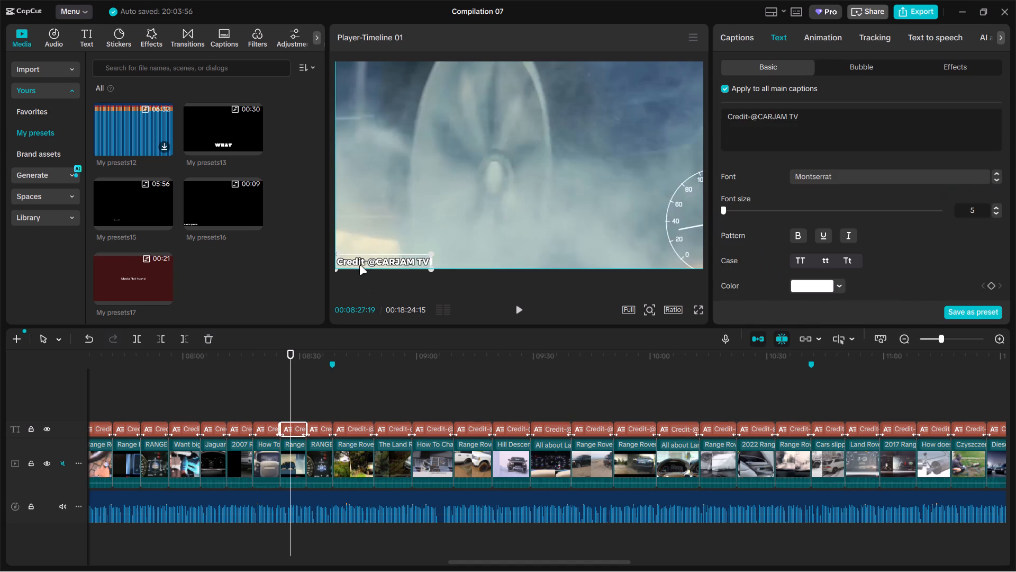
{"action": "left_click_drag", "start_coordinate": [359, 265], "coordinate": [359, 265]}
{"action": "left_click", "coordinate": [317, 389]}
{"action": "left_click_drag", "start_coordinate": [373, 264], "coordinate": [367, 263]}
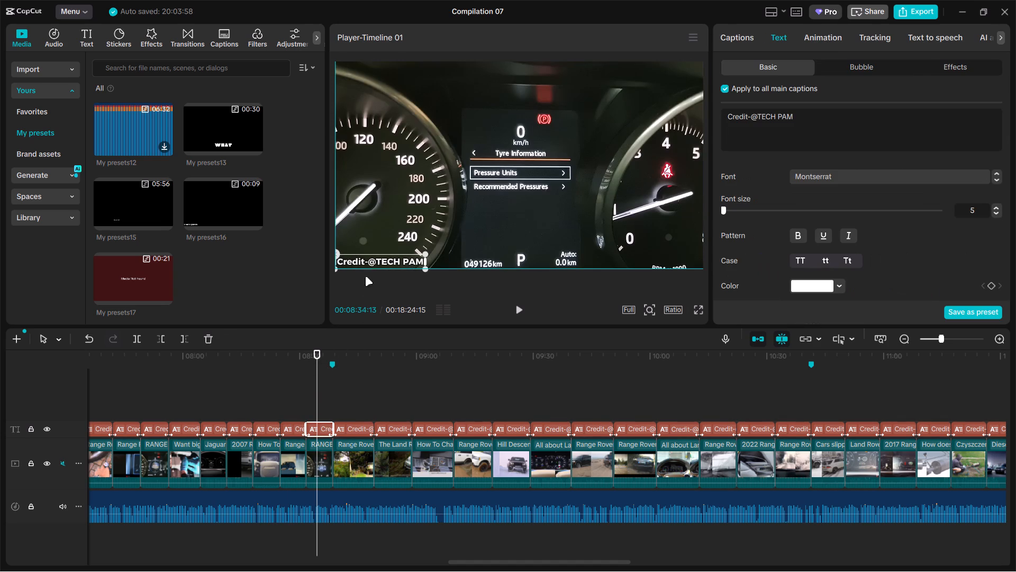
Align the CAR HANGAR caption near 8:43 and the Defender caption near 8:54 flush with the frame's lower-left corner.
{"action": "left_click", "coordinate": [351, 395]}
{"action": "left_click_drag", "start_coordinate": [380, 255], "coordinate": [391, 257]}
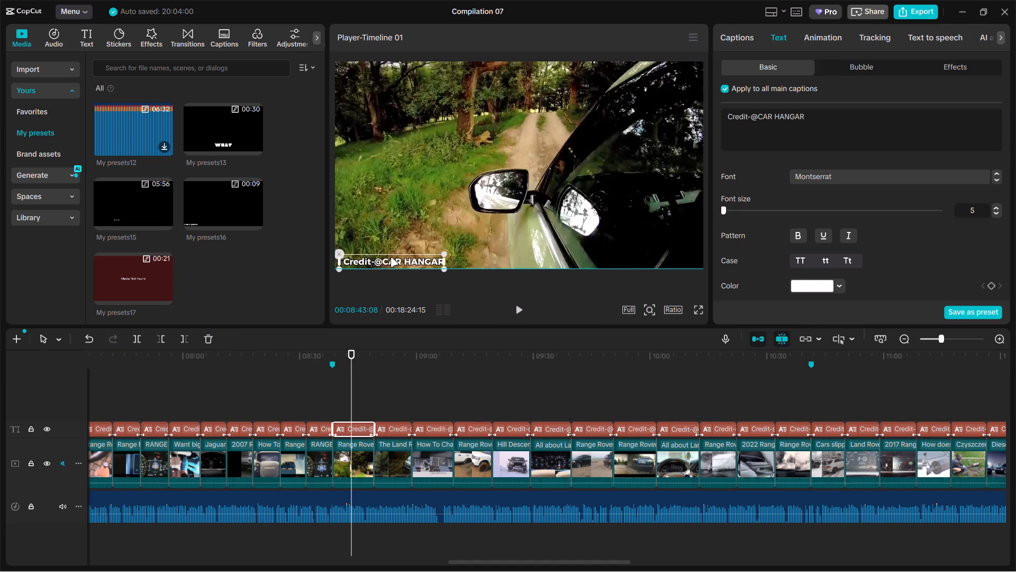
{"action": "left_click_drag", "start_coordinate": [391, 257], "coordinate": [388, 257]}
{"action": "left_click", "coordinate": [395, 389]}
{"action": "left_click_drag", "start_coordinate": [376, 262], "coordinate": [366, 261]}
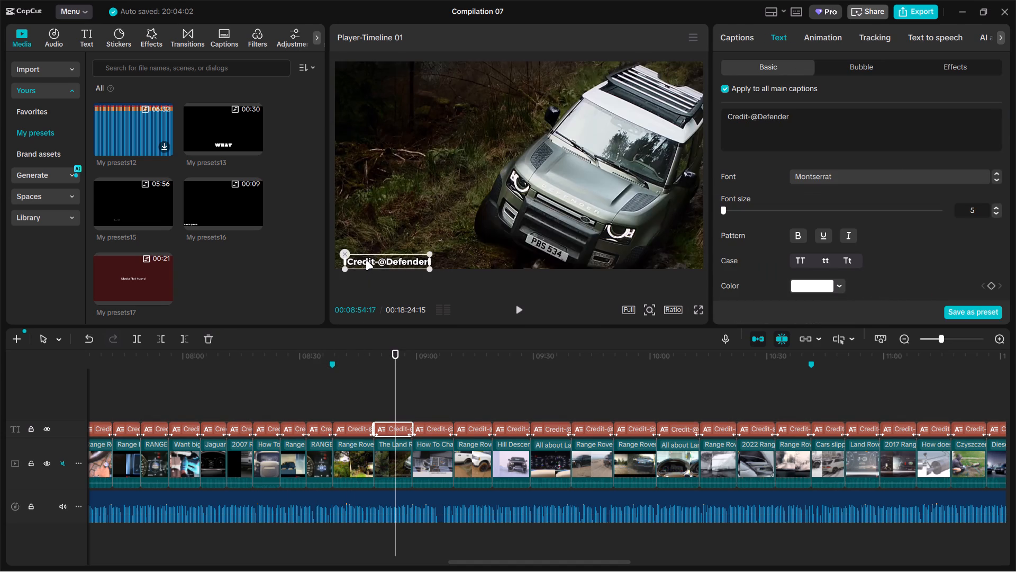
{"action": "left_click_drag", "start_coordinate": [366, 261], "coordinate": [368, 263]}
Align the Land Rover Cary caption near 9:03 and the zap wheels caption near 9:15 flush with the frame's lower-left corner.
{"action": "left_click", "coordinate": [430, 382]}
{"action": "left_click_drag", "start_coordinate": [370, 260], "coordinate": [382, 260]}
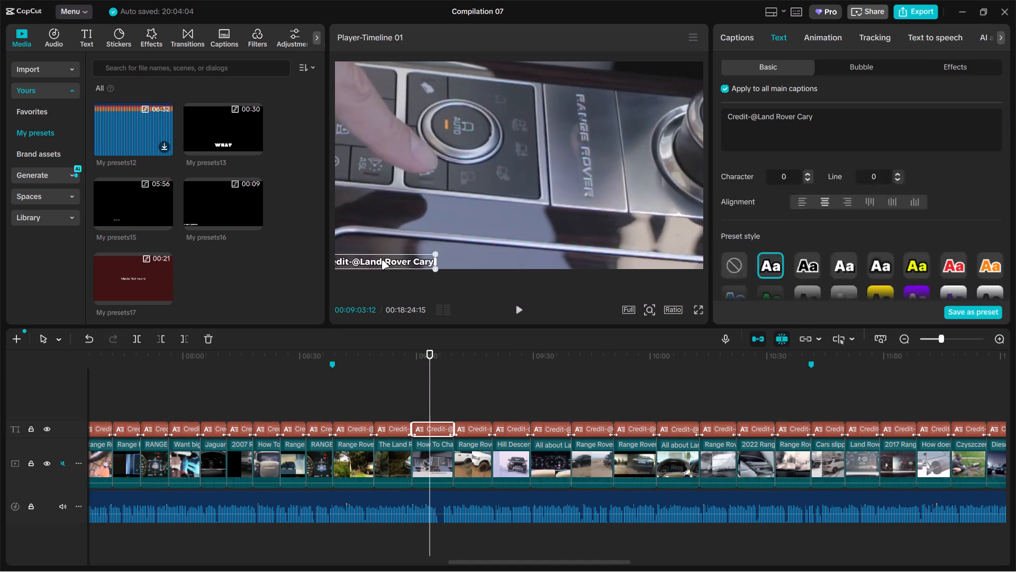
{"action": "left_click_drag", "start_coordinate": [382, 260], "coordinate": [383, 258]}
{"action": "left_click", "coordinate": [477, 387]}
{"action": "left_click_drag", "start_coordinate": [396, 264], "coordinate": [384, 263]}
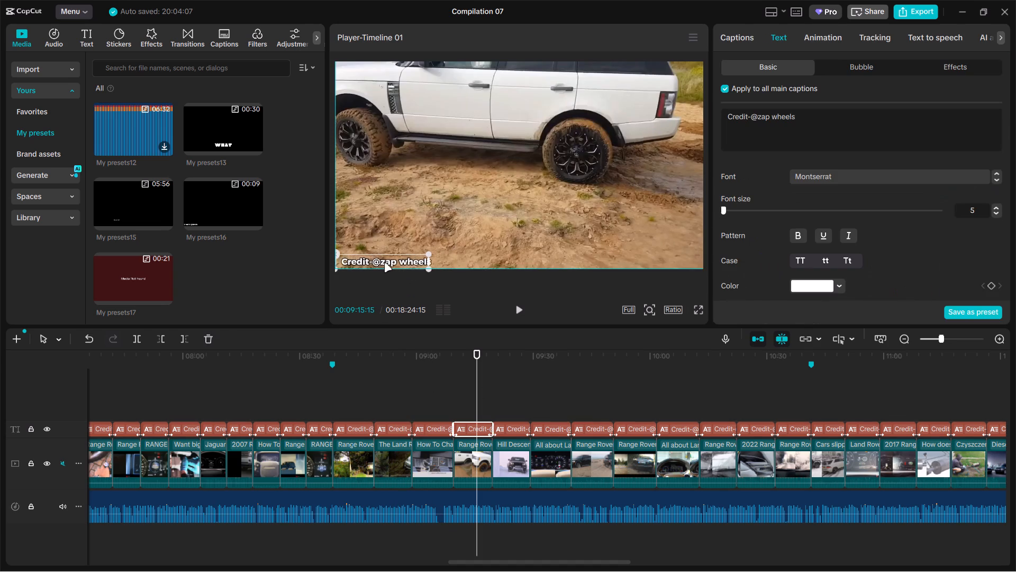
{"action": "left_click_drag", "start_coordinate": [384, 263], "coordinate": [383, 263]}
Align the RangeRoverIT caption near 9:26 and the 카리스트 caption near 9:34 flush with the frame's lower-left corner.
{"action": "left_click_drag", "start_coordinate": [445, 422], "coordinate": [418, 437]}
{"action": "left_click", "coordinate": [168, 406]}
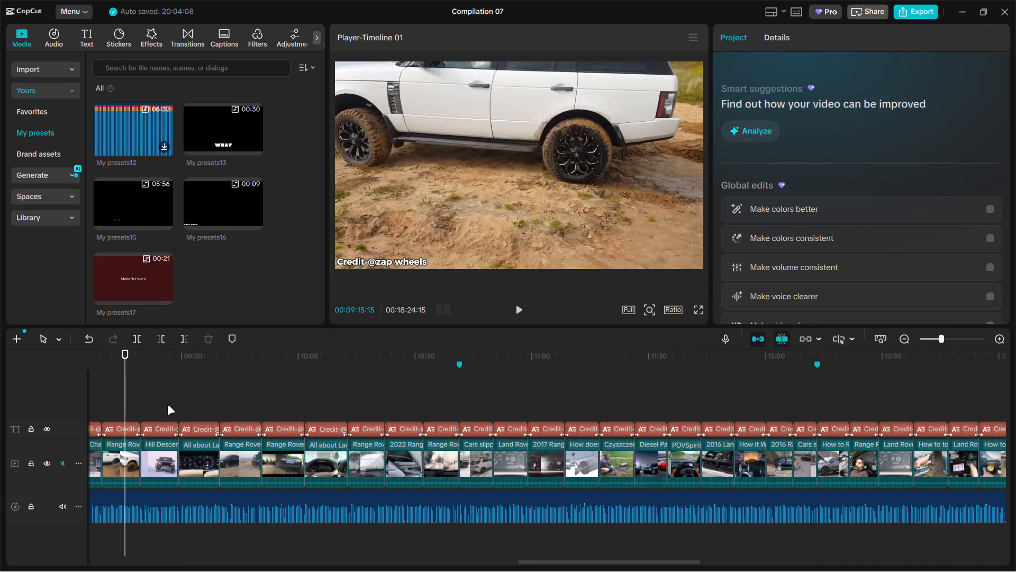
{"action": "left_click", "coordinate": [386, 261]}
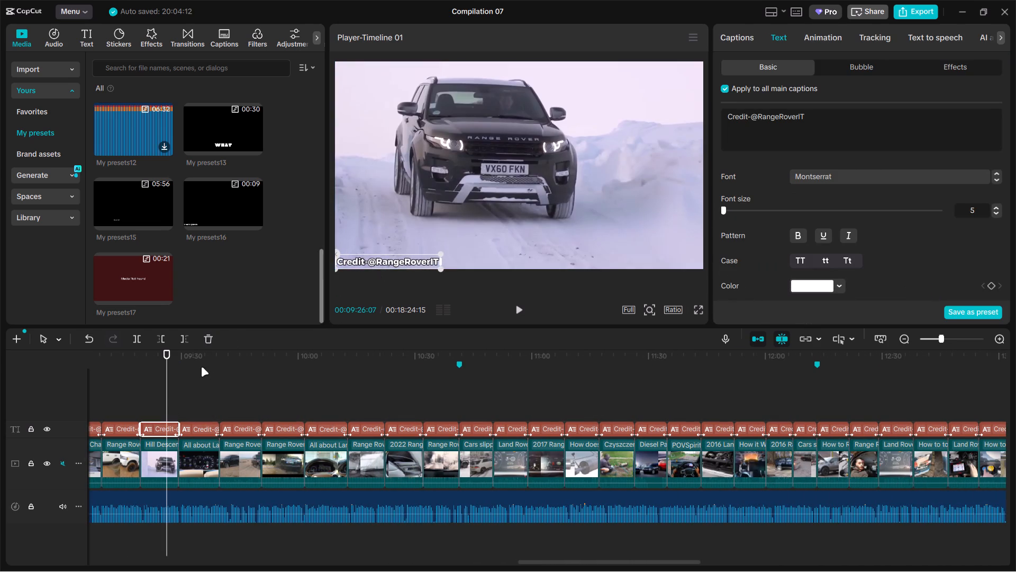
{"action": "left_click", "coordinate": [197, 374]}
{"action": "left_click_drag", "start_coordinate": [377, 270], "coordinate": [368, 268]}
{"action": "left_click_drag", "start_coordinate": [377, 263], "coordinate": [366, 263]}
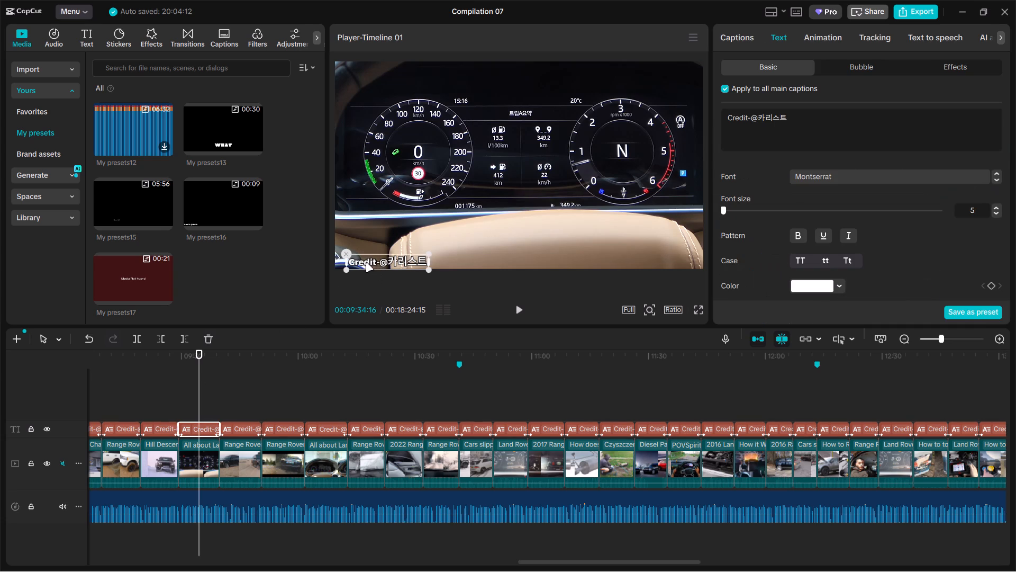
{"action": "left_click_drag", "start_coordinate": [366, 263], "coordinate": [363, 261]}
Align the caption near 9:43 and the Car & Performance caption near 9:56 flush with the frame's lower-left corner.
{"action": "left_click", "coordinate": [234, 383]}
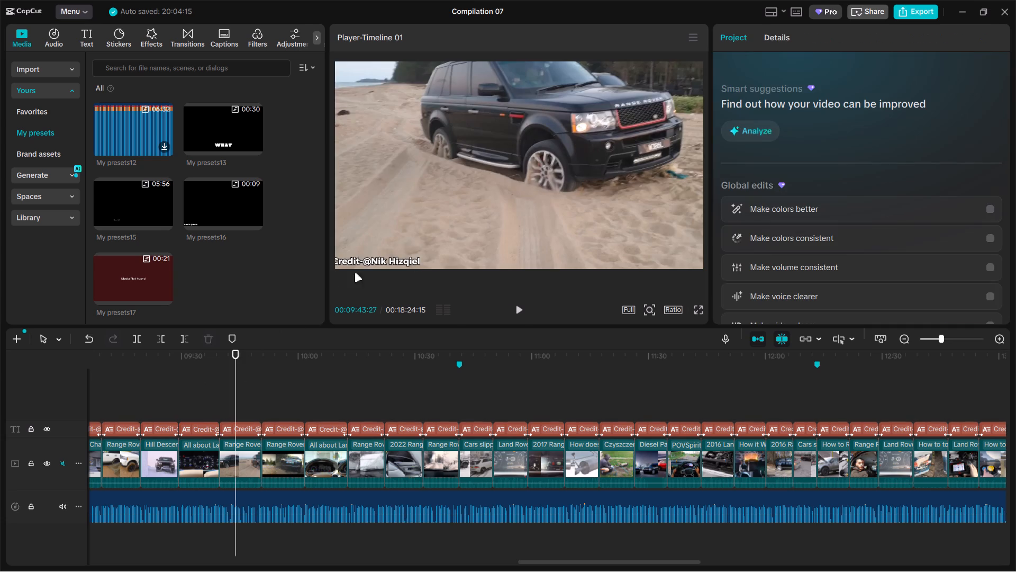
{"action": "left_click_drag", "start_coordinate": [369, 262], "coordinate": [376, 261]}
{"action": "left_click", "coordinate": [284, 374]}
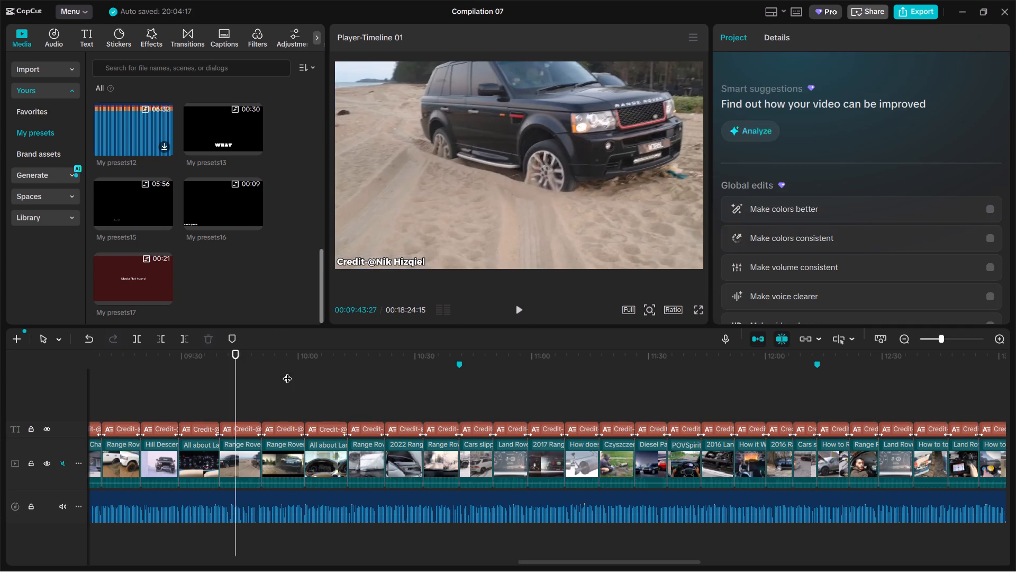
{"action": "left_click_drag", "start_coordinate": [380, 264], "coordinate": [402, 263]}
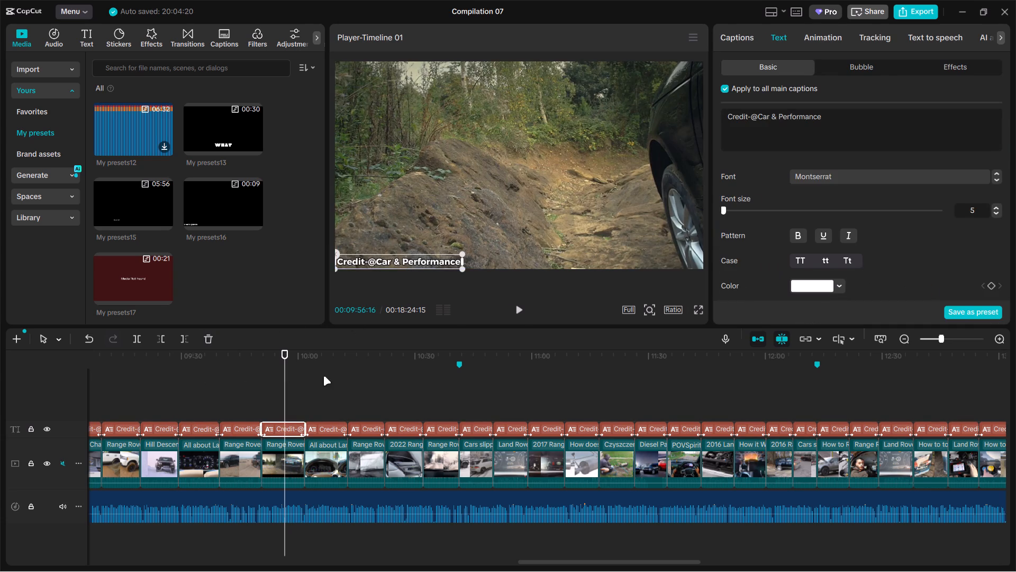
Align the 카리스트 caption near 10:06 and the Jager Engineering caption near 10:16 flush with the frame's lower-left corner.
{"action": "left_click", "coordinate": [322, 387]}
{"action": "left_click_drag", "start_coordinate": [390, 264], "coordinate": [372, 264]}
{"action": "left_click_drag", "start_coordinate": [385, 259], "coordinate": [371, 259]}
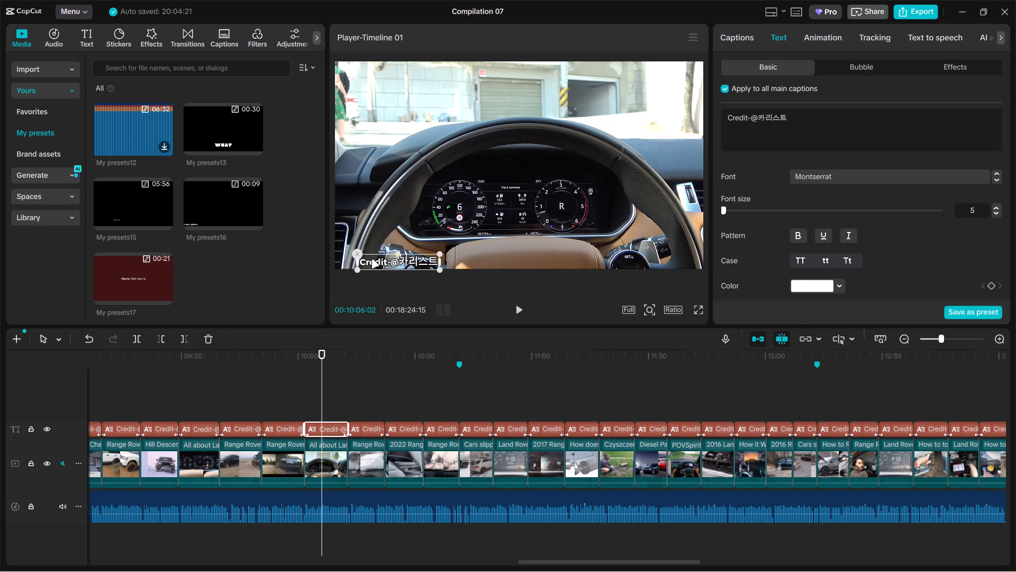
{"action": "left_click_drag", "start_coordinate": [371, 259], "coordinate": [366, 257]}
{"action": "left_click", "coordinate": [364, 390]}
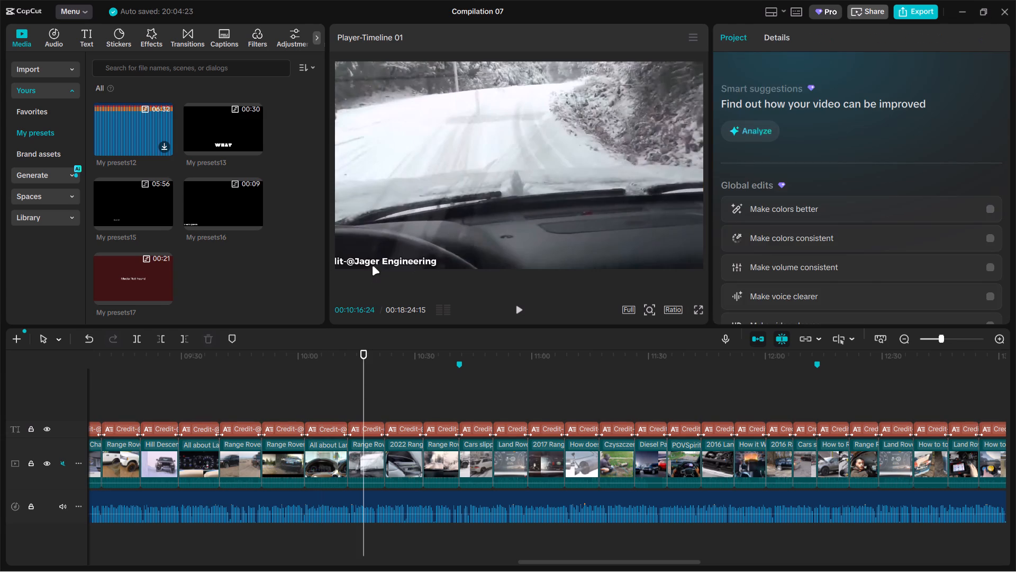
{"action": "left_click_drag", "start_coordinate": [373, 265], "coordinate": [392, 267]}
Align the captions near 10:28 and 10:34 flush with the frame's lower-left corner.
{"action": "left_click", "coordinate": [407, 383]}
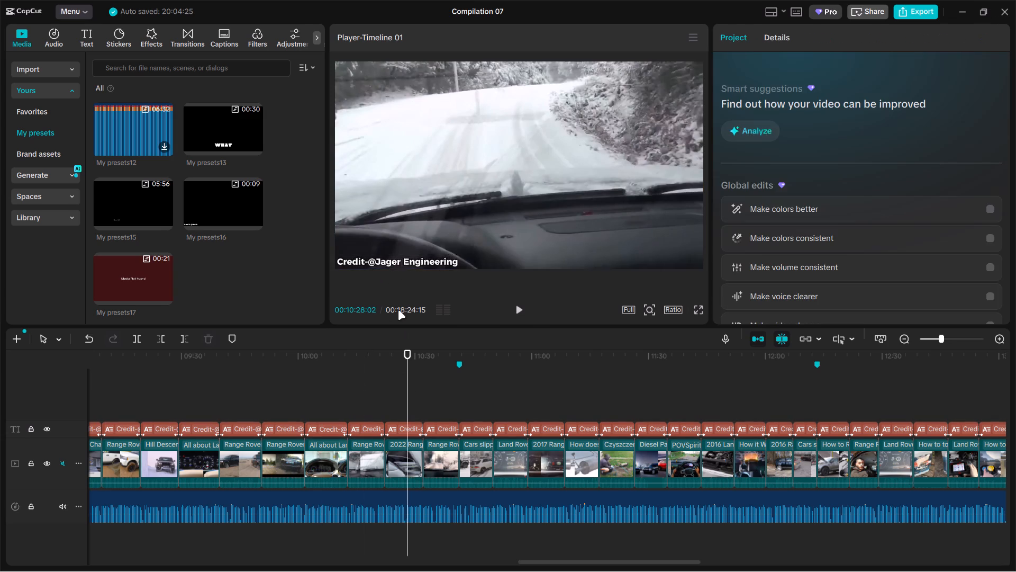
{"action": "left_click_drag", "start_coordinate": [396, 266], "coordinate": [377, 265]}
{"action": "left_click", "coordinate": [431, 372]}
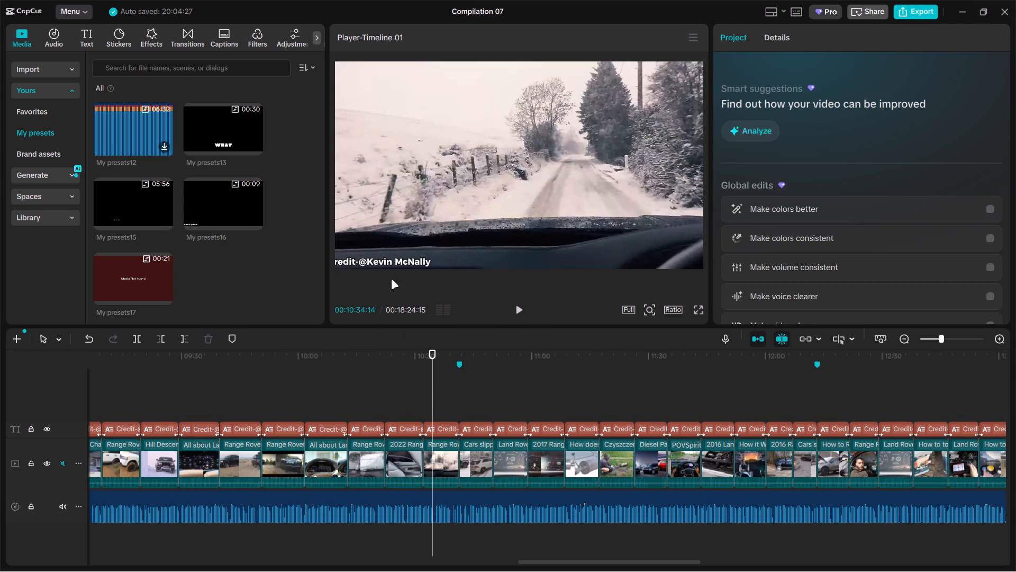
{"action": "left_click_drag", "start_coordinate": [386, 267], "coordinate": [395, 264]}
Align the Urban Pictures caption near 10:45 and the SA Diagnostic's caption near 10:54 flush with the frame's lower-left corner.
{"action": "left_click", "coordinate": [472, 395]}
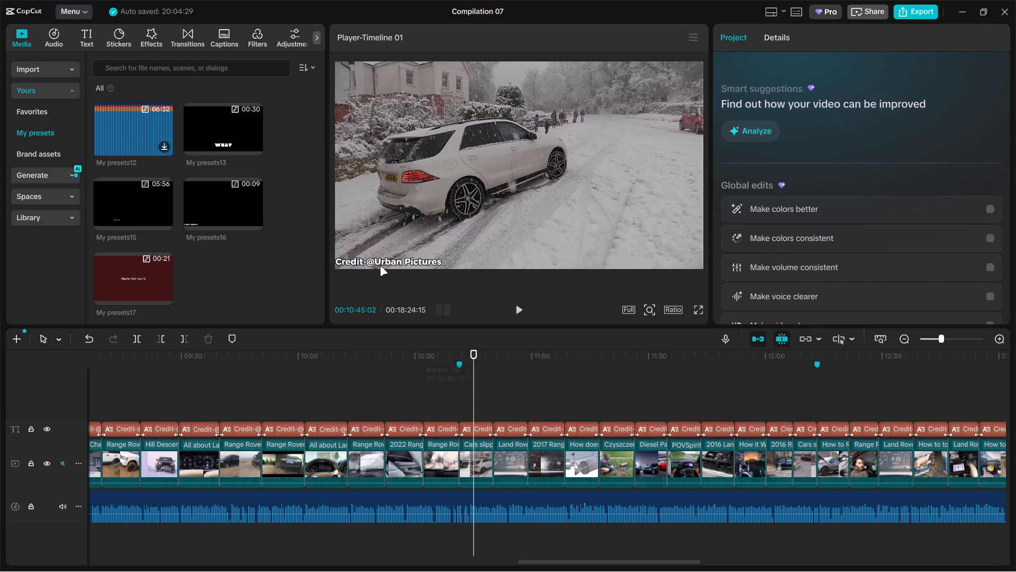
{"action": "left_click", "coordinate": [380, 266]}
{"action": "left_click", "coordinate": [511, 386]}
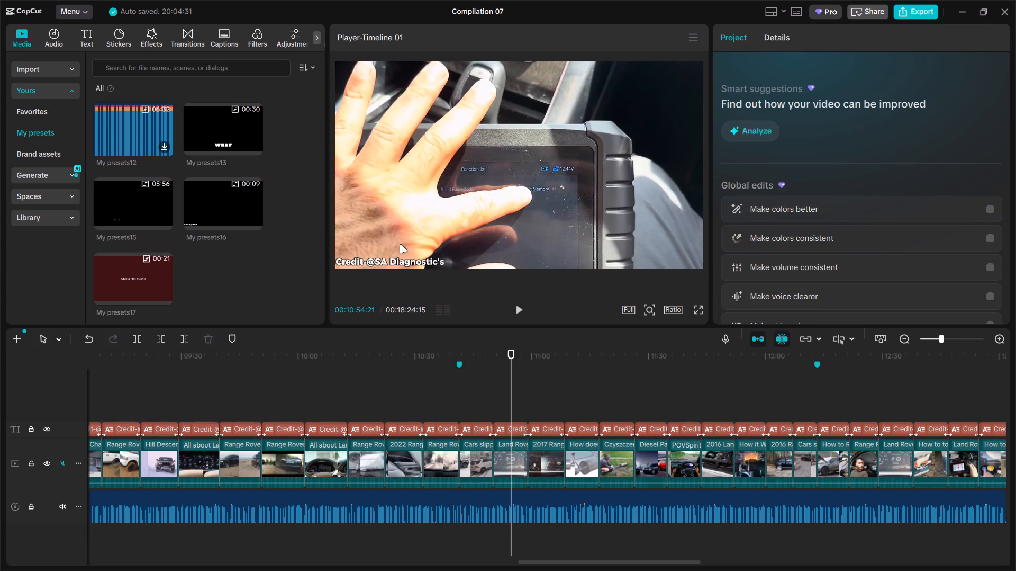
{"action": "left_click", "coordinate": [390, 262]}
{"action": "left_click", "coordinate": [376, 257]}
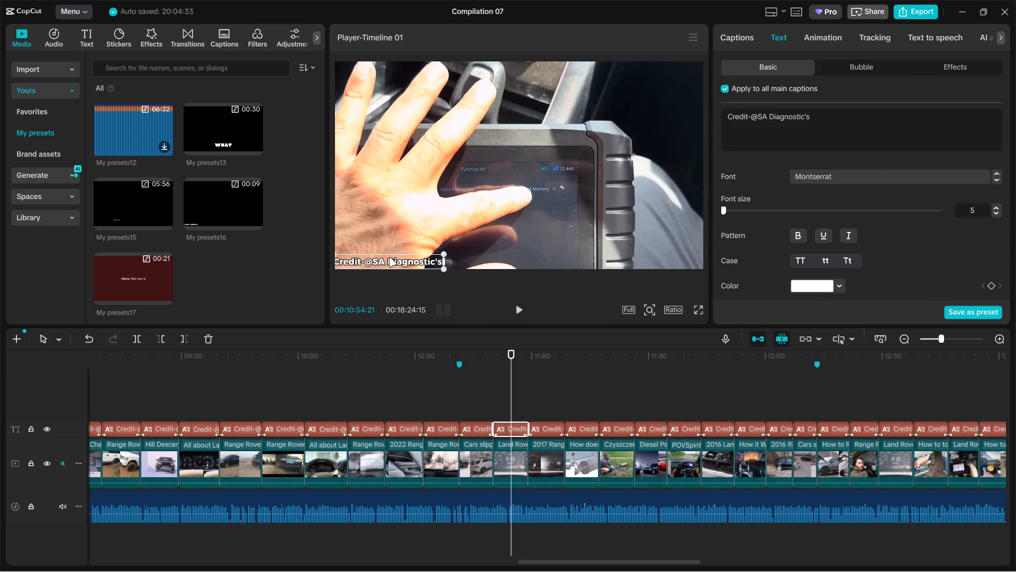
Align the Fuel Economy caption near 11:02 and the BM Catalysts caption near 11:12 flush with the frame's lower-left corner.
{"action": "left_click", "coordinate": [539, 392]}
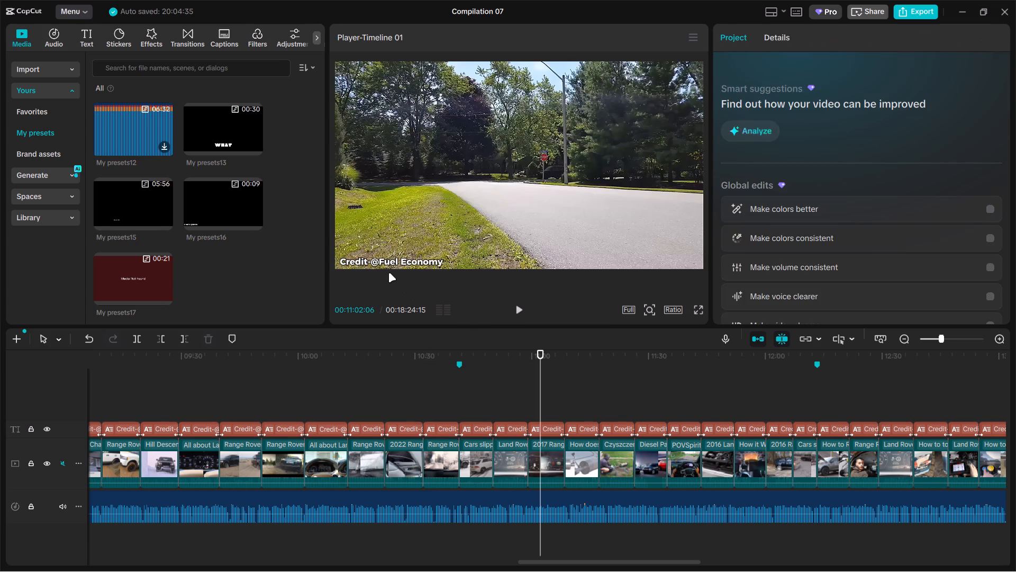
{"action": "left_click", "coordinate": [385, 267]}
{"action": "left_click", "coordinate": [580, 391]}
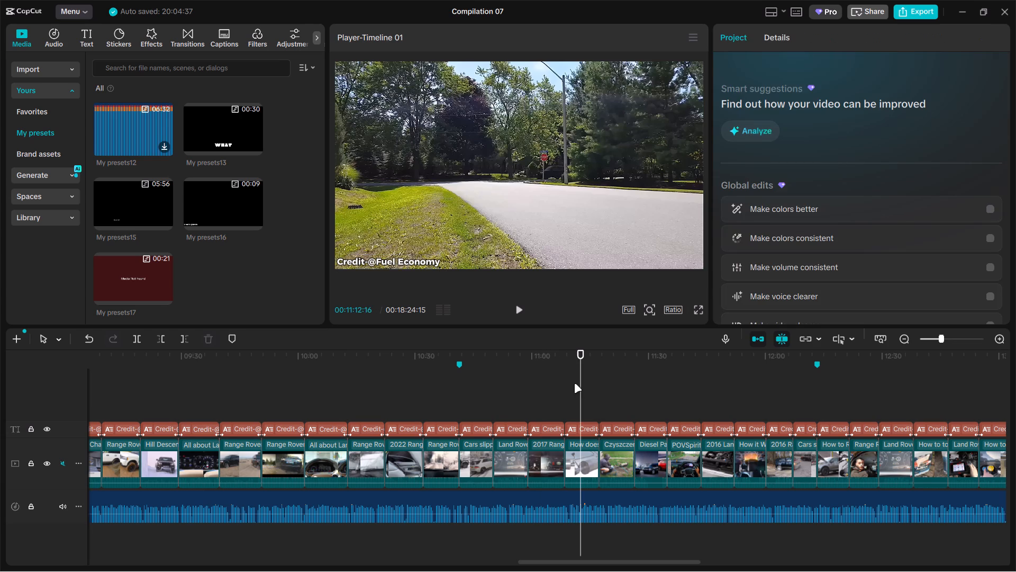
{"action": "left_click_drag", "start_coordinate": [365, 263], "coordinate": [359, 262]}
Scale the BM Catalysts clip near 11:12 to 130%.
{"action": "left_click", "coordinate": [614, 219]}
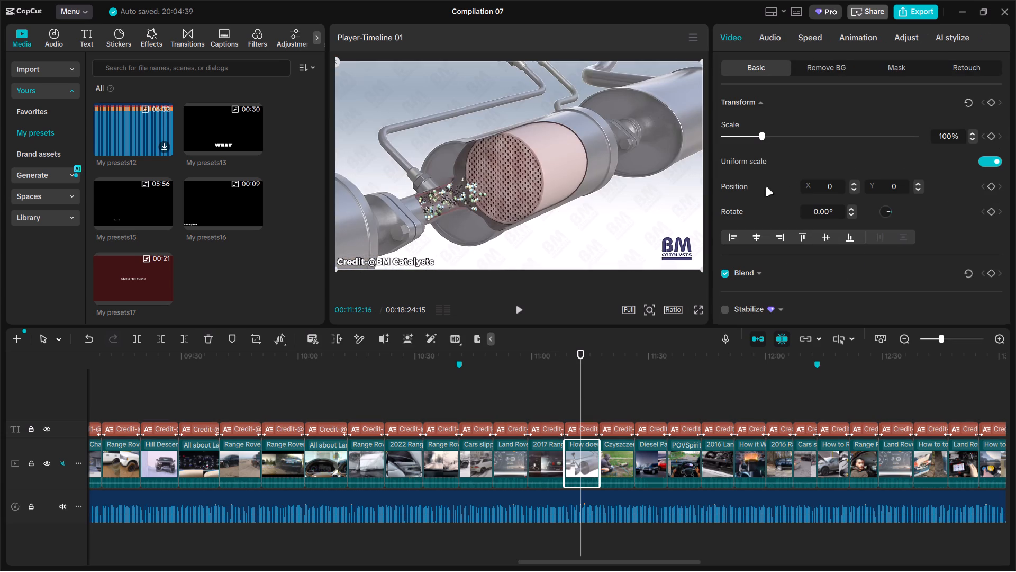
{"action": "left_click_drag", "start_coordinate": [763, 135], "coordinate": [774, 136]}
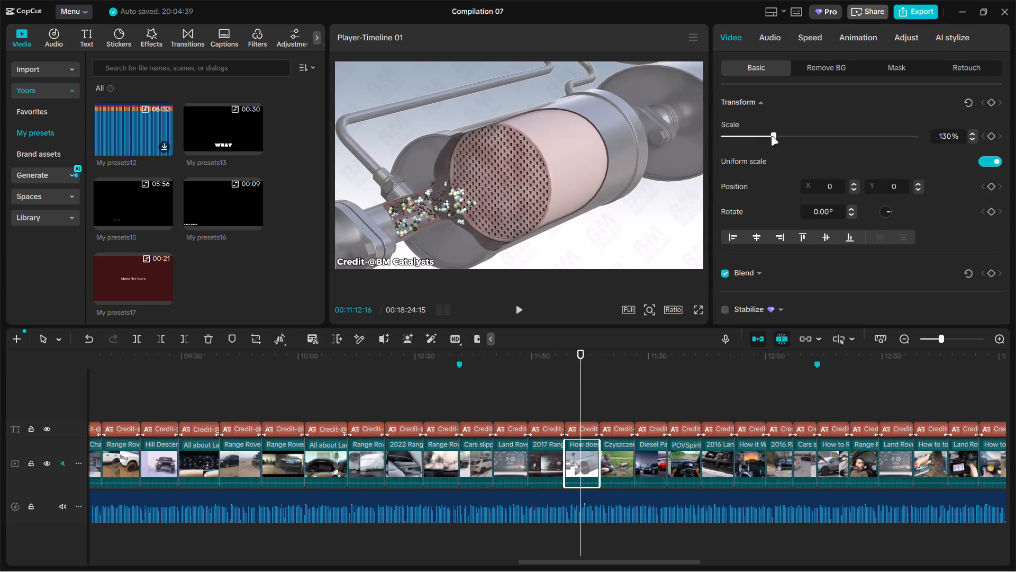
Align the caption near 11:22 and the Jaguar USA caption near 11:29 flush with the frame's lower-left corner.
{"action": "left_click_drag", "start_coordinate": [535, 449], "coordinate": [507, 454]}
{"action": "left_click", "coordinate": [194, 412]}
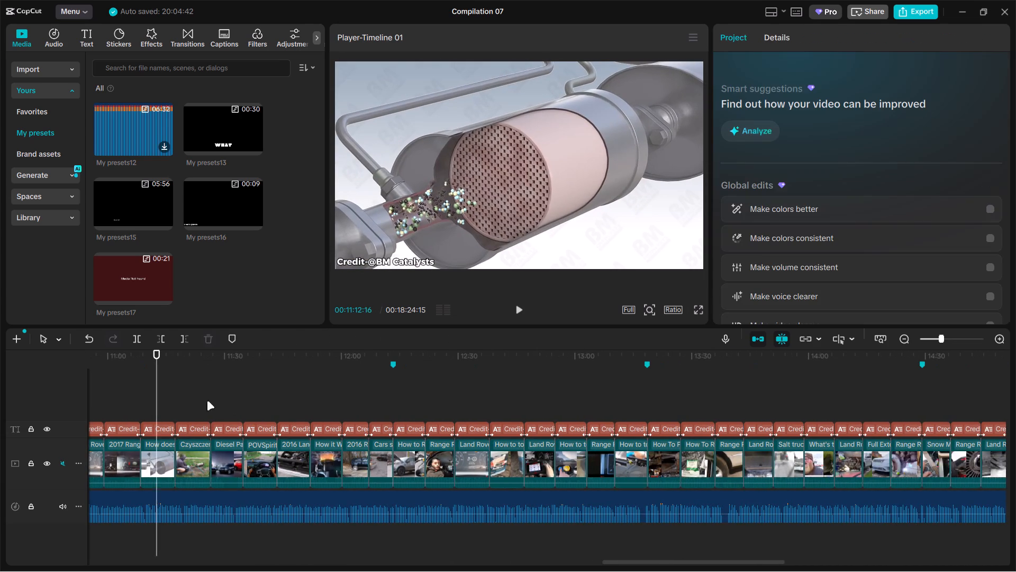
{"action": "left_click", "coordinate": [380, 249]}
{"action": "left_click", "coordinate": [380, 255]}
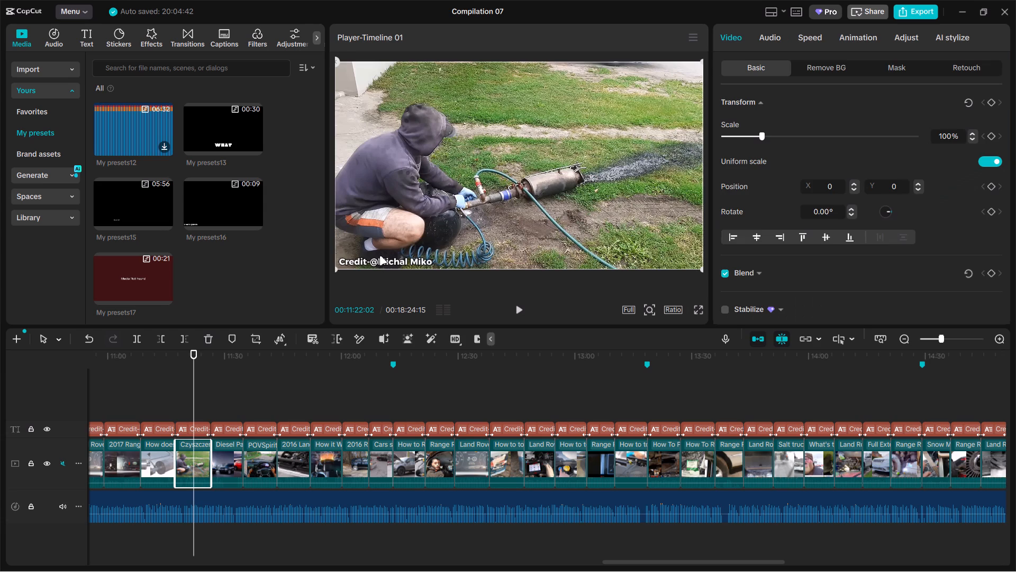
{"action": "left_click", "coordinate": [377, 257]}
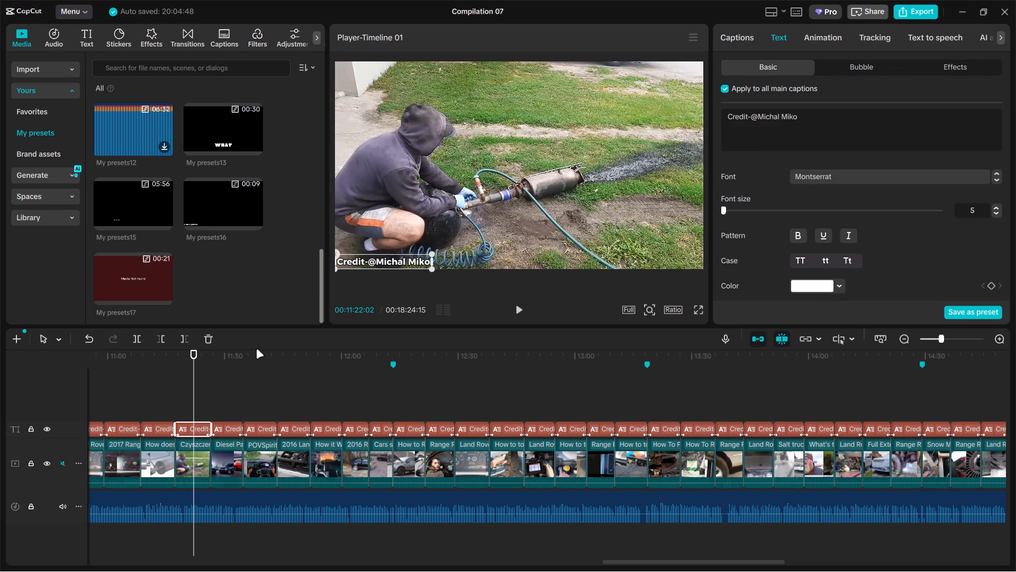
{"action": "left_click", "coordinate": [223, 391]}
{"action": "left_click", "coordinate": [369, 264]}
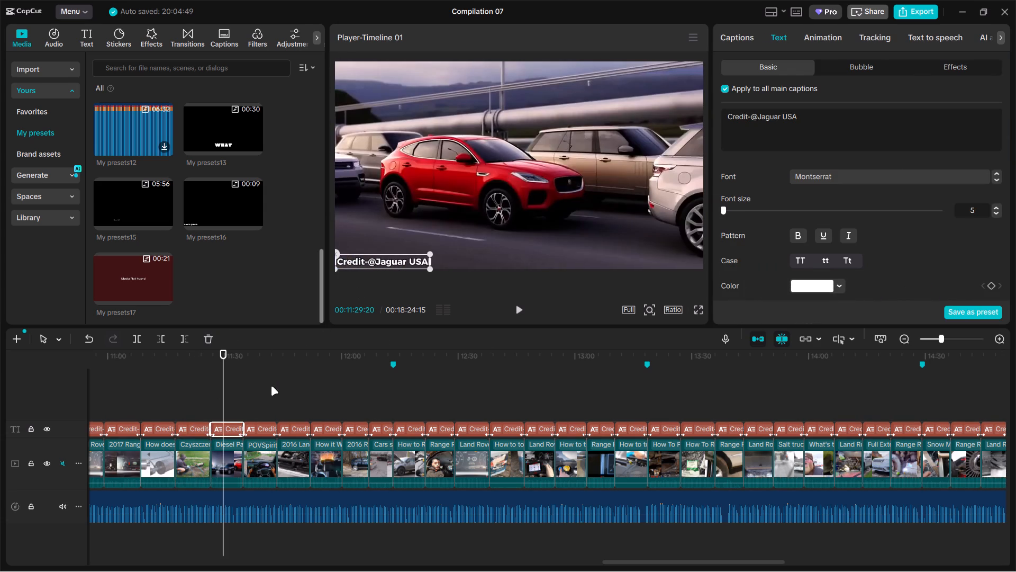
Align the 4 Cars and Watches caption near 11:39 and the Driven Car Reviews caption near 11:46 flush with the frame's lower-left corner.
{"action": "left_click", "coordinate": [261, 401]}
{"action": "left_click_drag", "start_coordinate": [376, 266], "coordinate": [395, 264]}
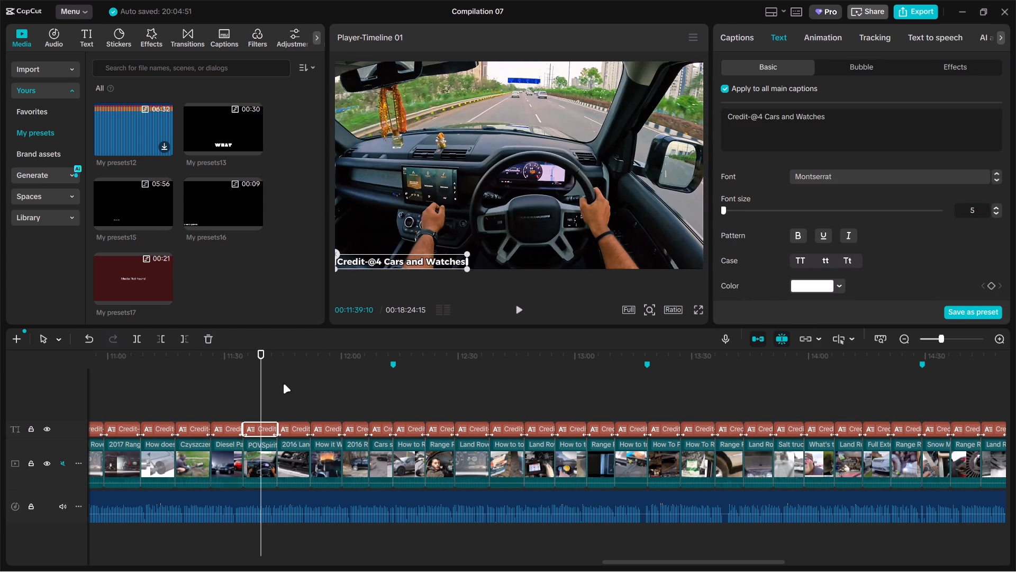
{"action": "left_click", "coordinate": [284, 385]}
{"action": "left_click_drag", "start_coordinate": [371, 269], "coordinate": [411, 267]}
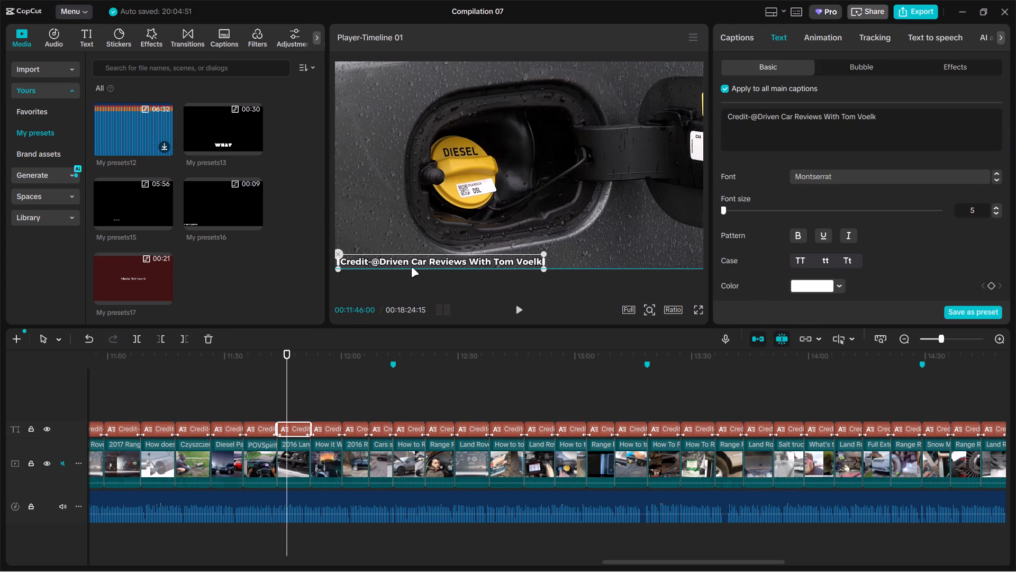
{"action": "left_click_drag", "start_coordinate": [411, 267], "coordinate": [406, 267]}
Align the Lubrizol360 caption near 11:56 and the UNFILTERED MOOSAKA caption near 12:04 flush with the frame's lower-left corner.
{"action": "left_click", "coordinate": [326, 395]}
{"action": "left_click_drag", "start_coordinate": [411, 267], "coordinate": [398, 265]}
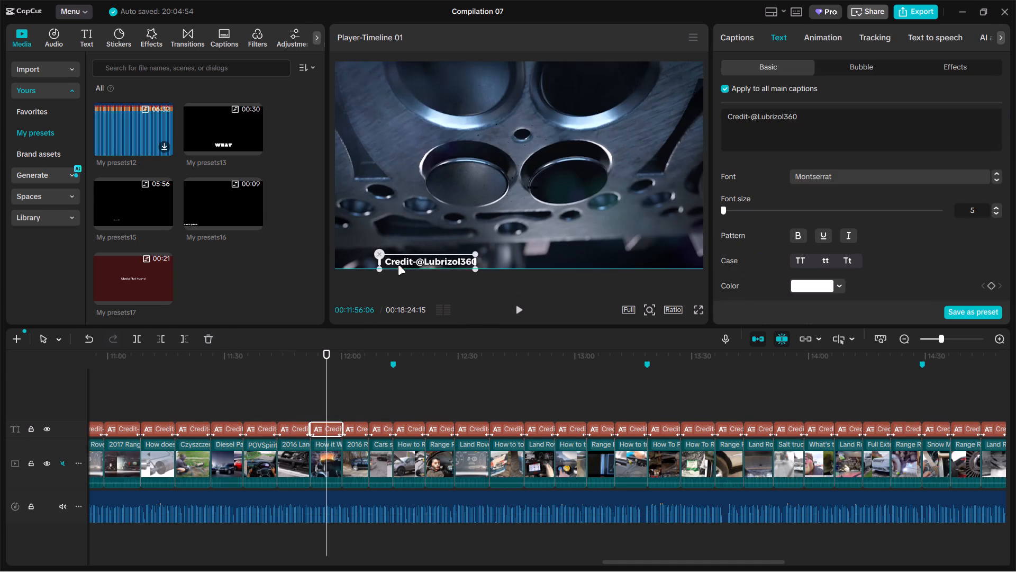
{"action": "left_click_drag", "start_coordinate": [398, 265], "coordinate": [358, 268]}
{"action": "left_click", "coordinate": [358, 387]}
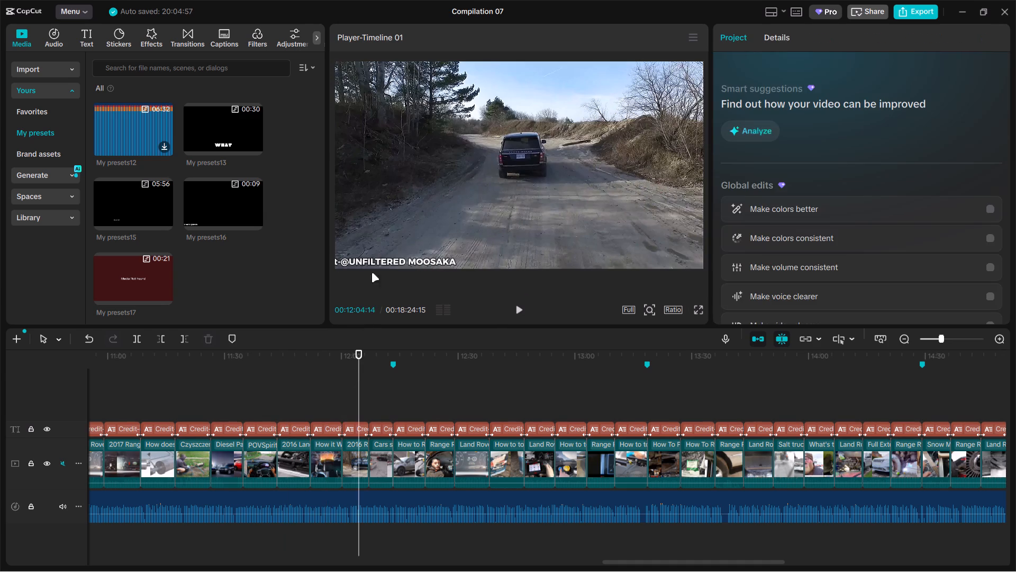
{"action": "left_click_drag", "start_coordinate": [383, 258], "coordinate": [425, 257]}
{"action": "left_click_drag", "start_coordinate": [397, 257], "coordinate": [383, 255]}
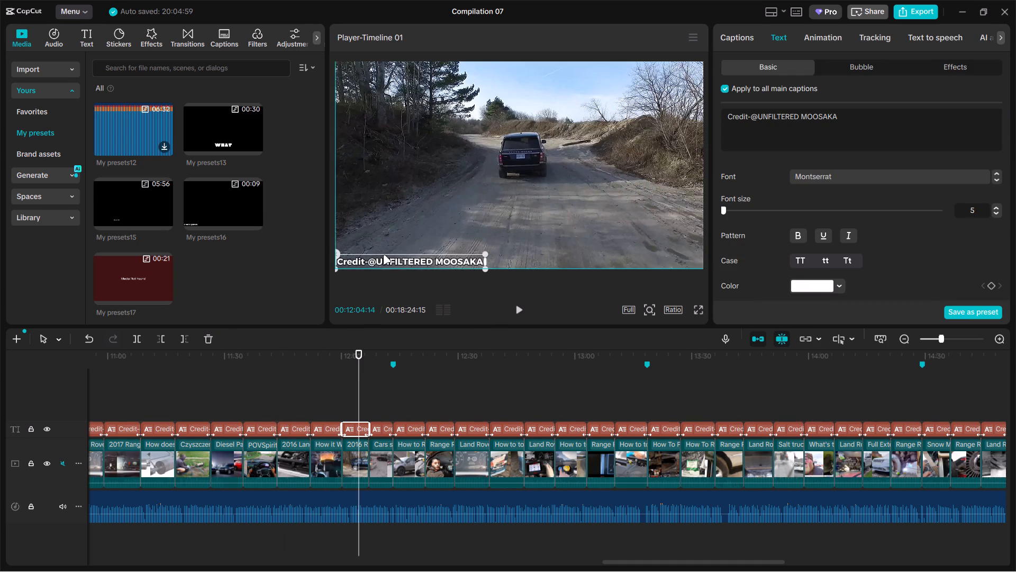
{"action": "left_click_drag", "start_coordinate": [383, 255], "coordinate": [381, 255]}
Align the Urban Pictures caption near 12:10 and the Distribution365 caption near 12:17 flush with the frame's lower-left corner.
{"action": "left_click", "coordinate": [383, 390]}
{"action": "left_click_drag", "start_coordinate": [388, 261], "coordinate": [380, 260]}
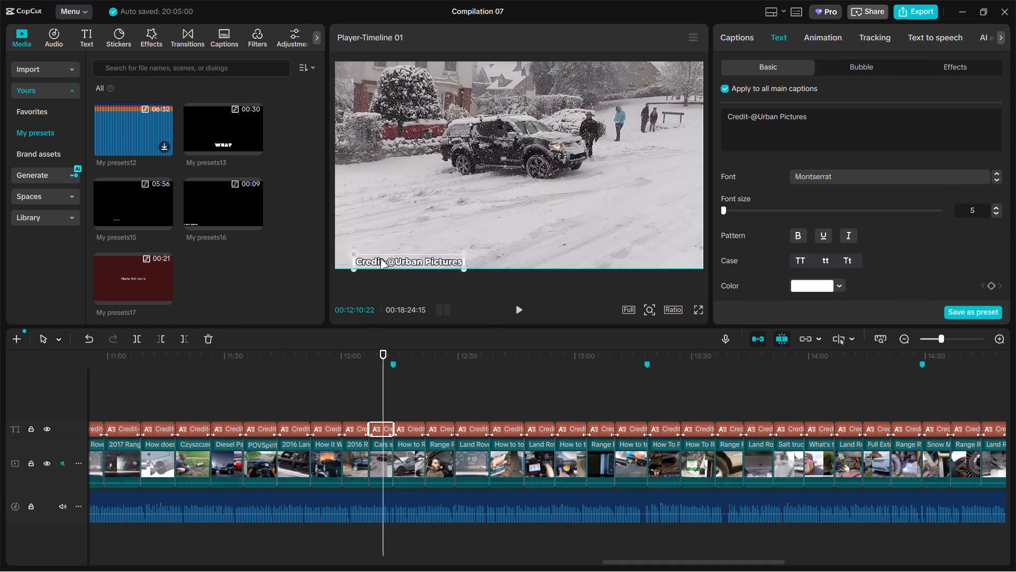
{"action": "left_click_drag", "start_coordinate": [380, 260], "coordinate": [368, 258]}
{"action": "left_click", "coordinate": [408, 371]}
{"action": "left_click", "coordinate": [378, 263]}
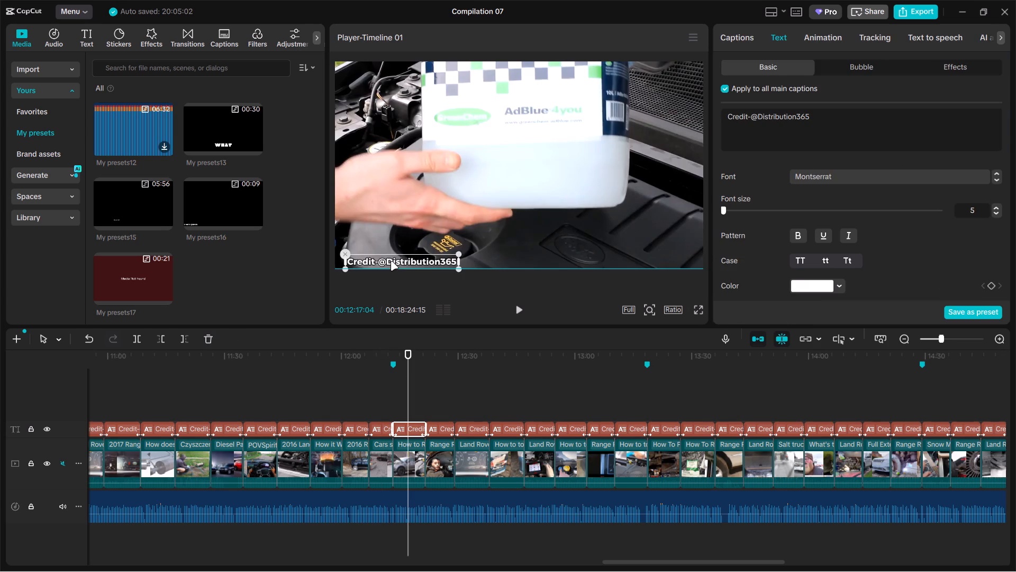
Align the Alexs Autos caption near 12:25 and the caption near 12:33 flush with the frame's lower-left corner.
{"action": "left_click", "coordinate": [440, 383]}
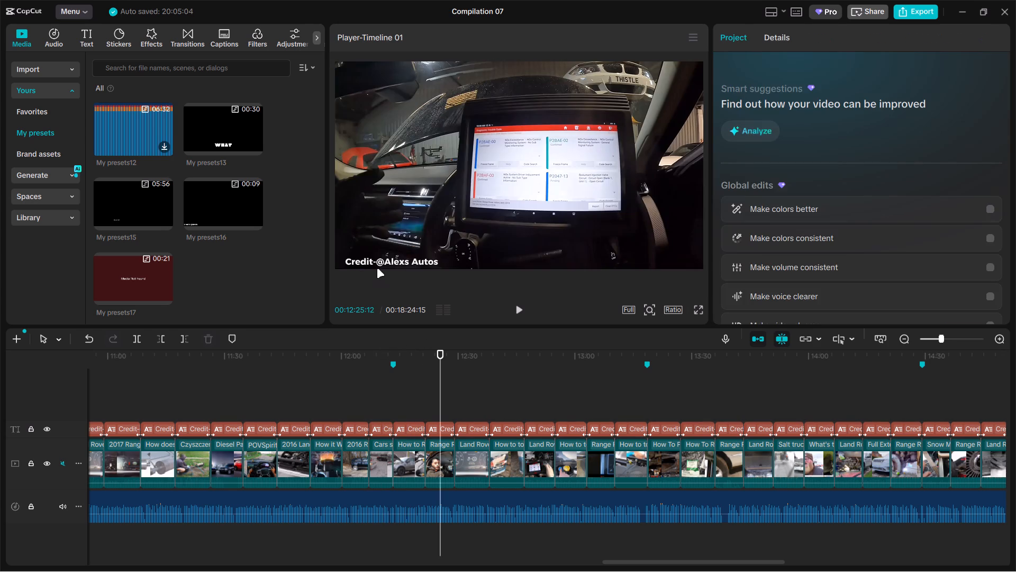
{"action": "left_click_drag", "start_coordinate": [375, 261], "coordinate": [367, 260]}
{"action": "left_click", "coordinate": [472, 382]}
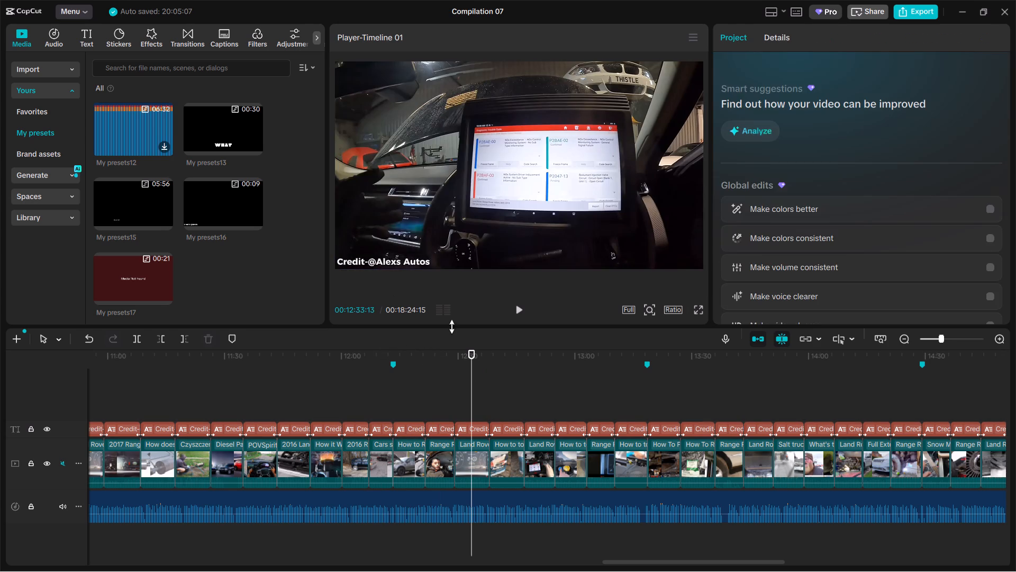
{"action": "left_click_drag", "start_coordinate": [386, 260], "coordinate": [391, 261]}
Align the Tech Life Diy caption near 12:40 and the Diagnostic World caption near 12:51 flush with the frame's lower-left corner.
{"action": "left_click", "coordinate": [500, 392]}
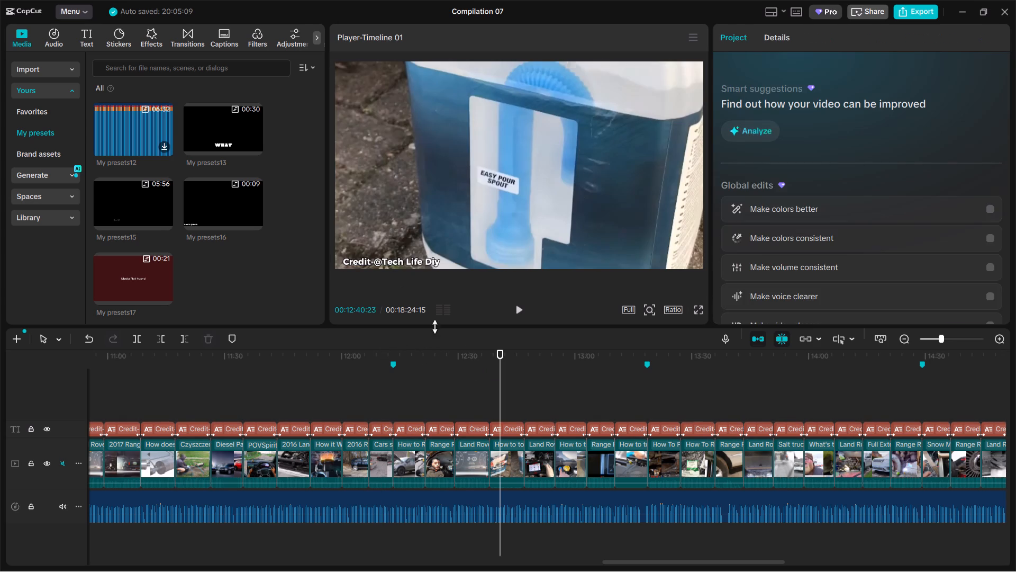
{"action": "left_click", "coordinate": [366, 263]}
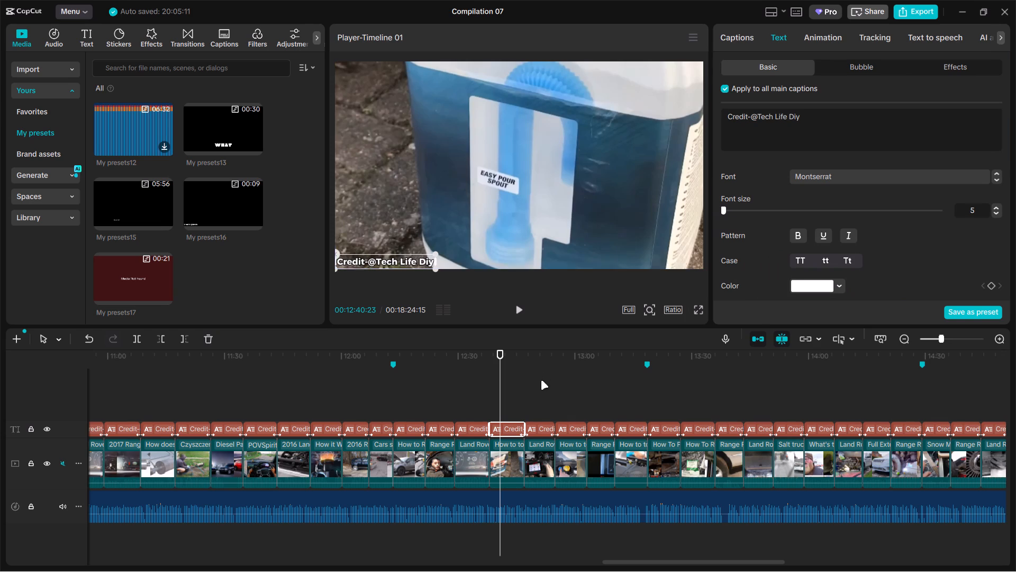
{"action": "left_click", "coordinate": [541, 380]}
{"action": "left_click_drag", "start_coordinate": [401, 263], "coordinate": [411, 261]}
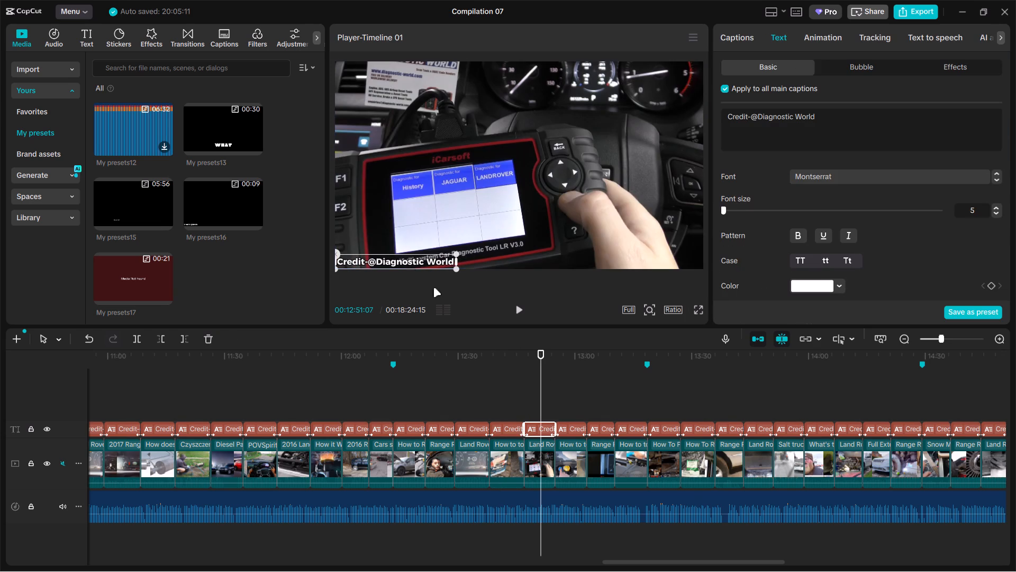
Align the JA Guides Home caption near 12:57 and the CARJAM TV caption near 13:06 flush with the frame's lower-left corner.
{"action": "left_click", "coordinate": [577, 401]}
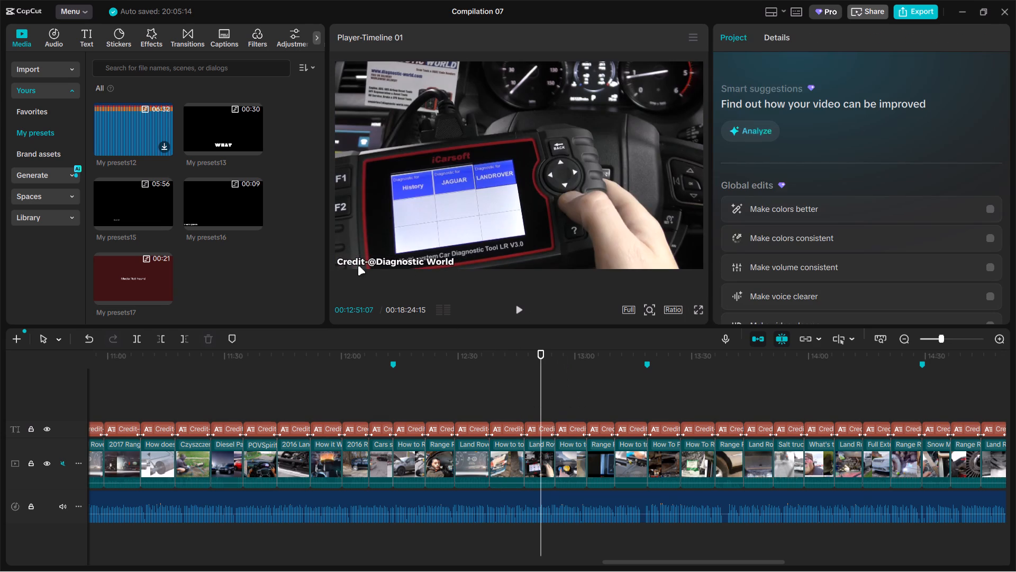
{"action": "left_click", "coordinate": [358, 265]}
{"action": "left_click_drag", "start_coordinate": [563, 408], "coordinate": [564, 403]}
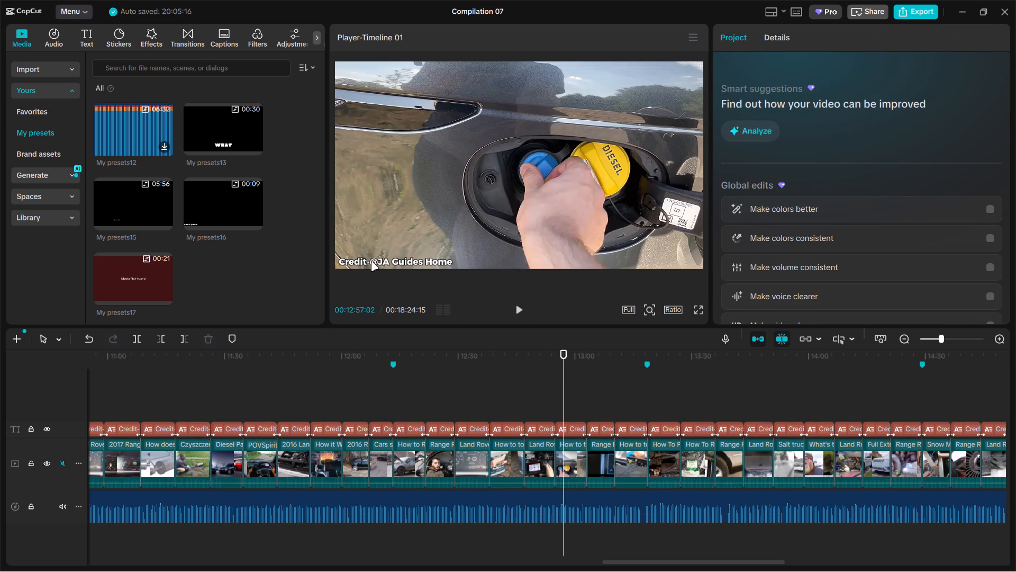
{"action": "left_click", "coordinate": [371, 262]}
{"action": "left_click", "coordinate": [598, 394]}
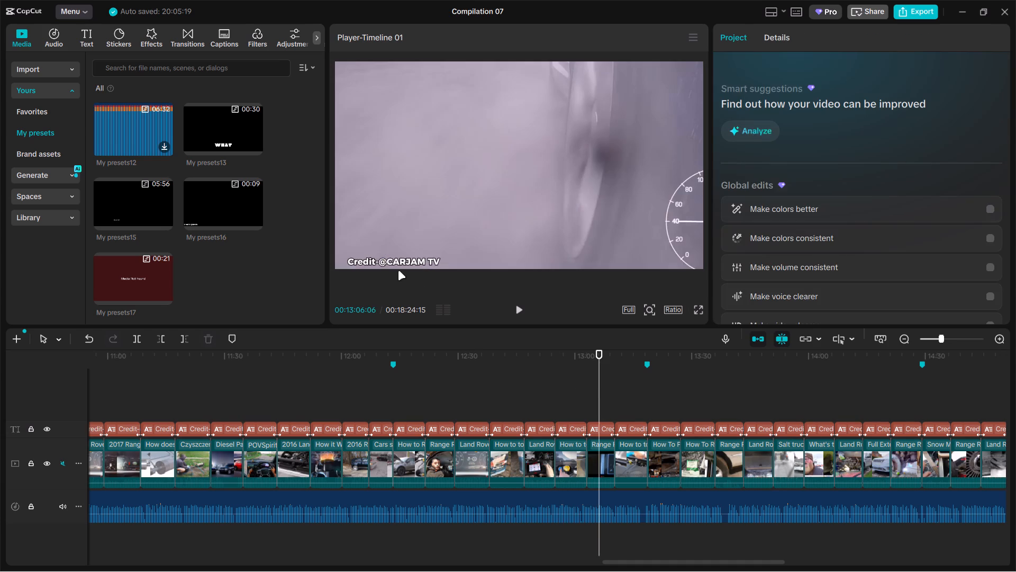
{"action": "left_click_drag", "start_coordinate": [387, 258], "coordinate": [374, 256]}
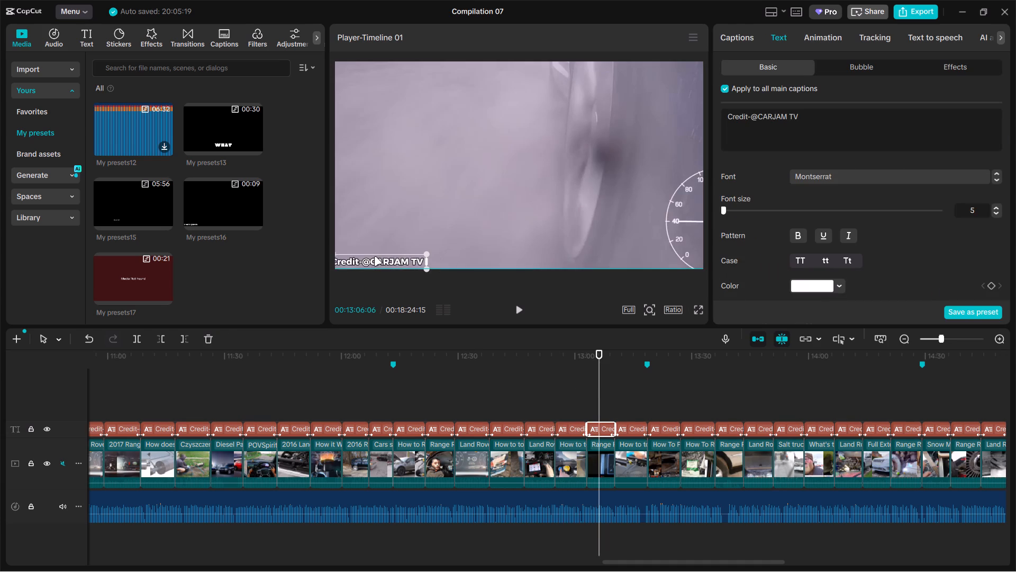
{"action": "left_click_drag", "start_coordinate": [374, 256], "coordinate": [375, 256]}
Align the Tech Life Diy caption near 13:14 and the CBS New York caption near 13:24 flush with the frame's lower-left corner.
{"action": "left_click_drag", "start_coordinate": [444, 396], "coordinate": [451, 417]}
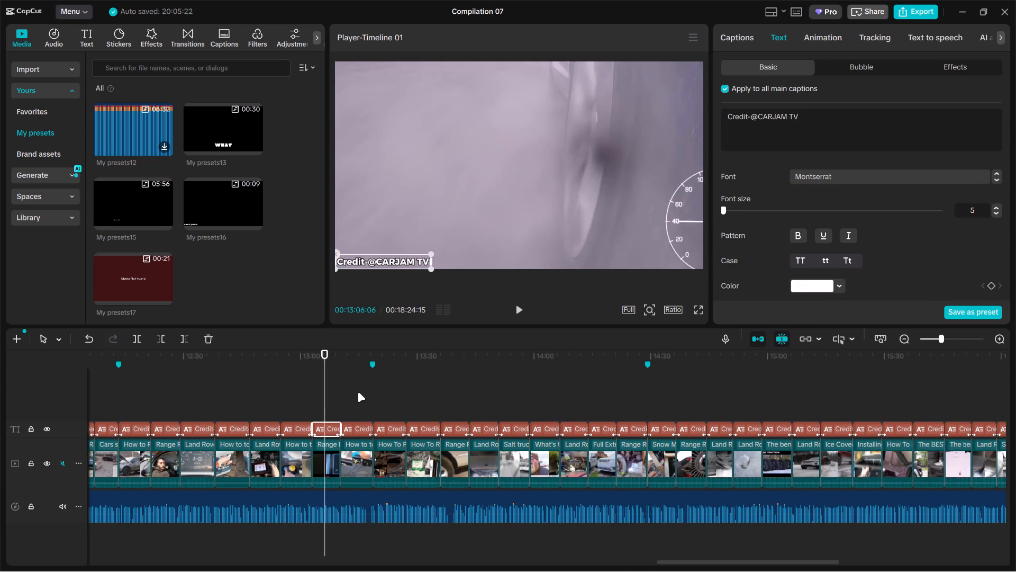
{"action": "left_click", "coordinate": [358, 392]}
{"action": "left_click_drag", "start_coordinate": [370, 261], "coordinate": [375, 260]}
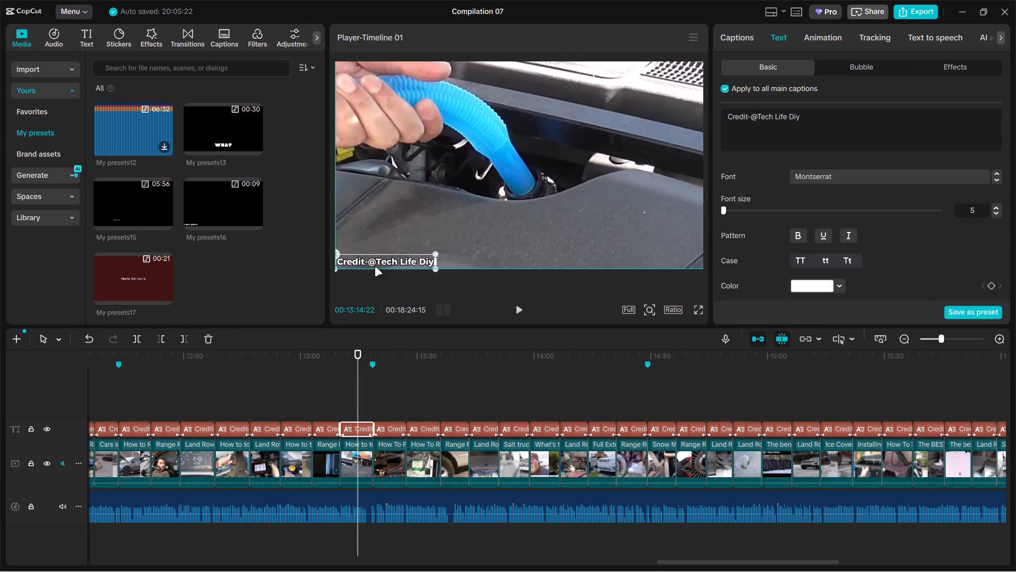
{"action": "left_click", "coordinate": [394, 386]}
{"action": "left_click_drag", "start_coordinate": [374, 264], "coordinate": [379, 263]}
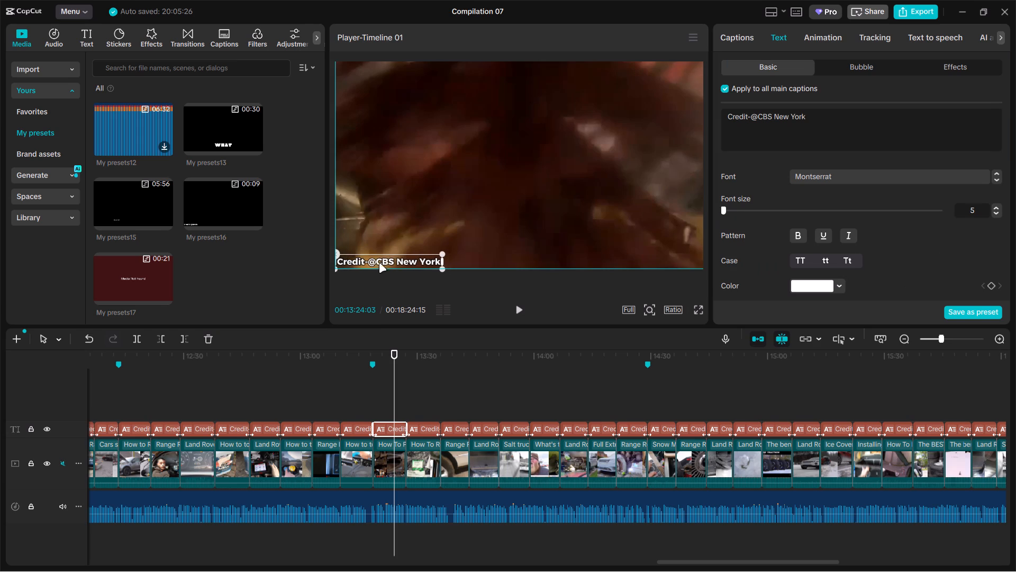
{"action": "left_click_drag", "start_coordinate": [379, 263], "coordinate": [379, 263]}
Align the How to Automotive caption near 13:31 and the caption near 13:37 flush with the frame's lower-left corner.
{"action": "left_click", "coordinate": [425, 386]}
{"action": "left_click_drag", "start_coordinate": [372, 263], "coordinate": [383, 263]}
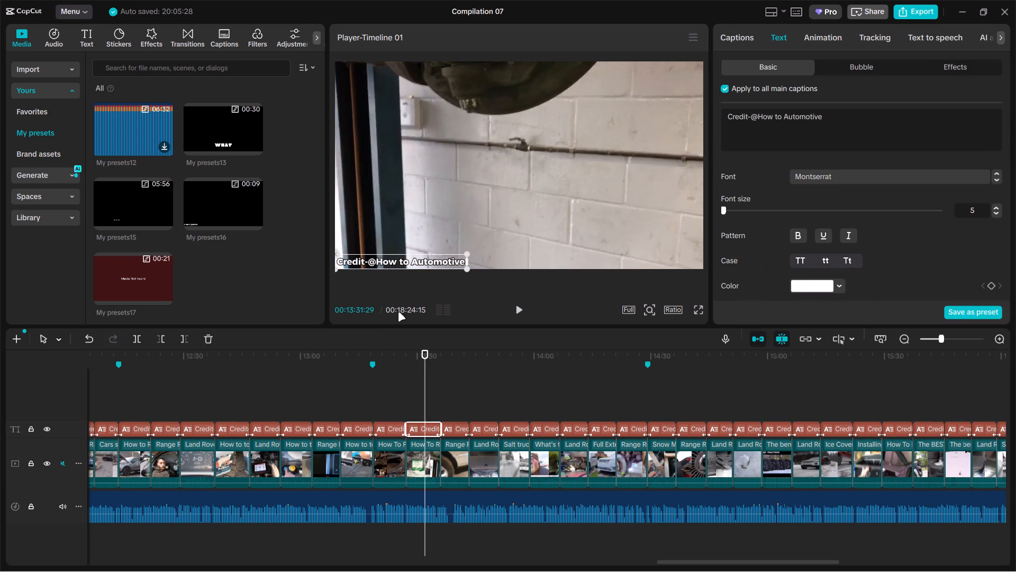
{"action": "left_click", "coordinate": [446, 377]}
{"action": "left_click_drag", "start_coordinate": [390, 262], "coordinate": [362, 262]}
{"action": "left_click_drag", "start_coordinate": [380, 259], "coordinate": [362, 258]}
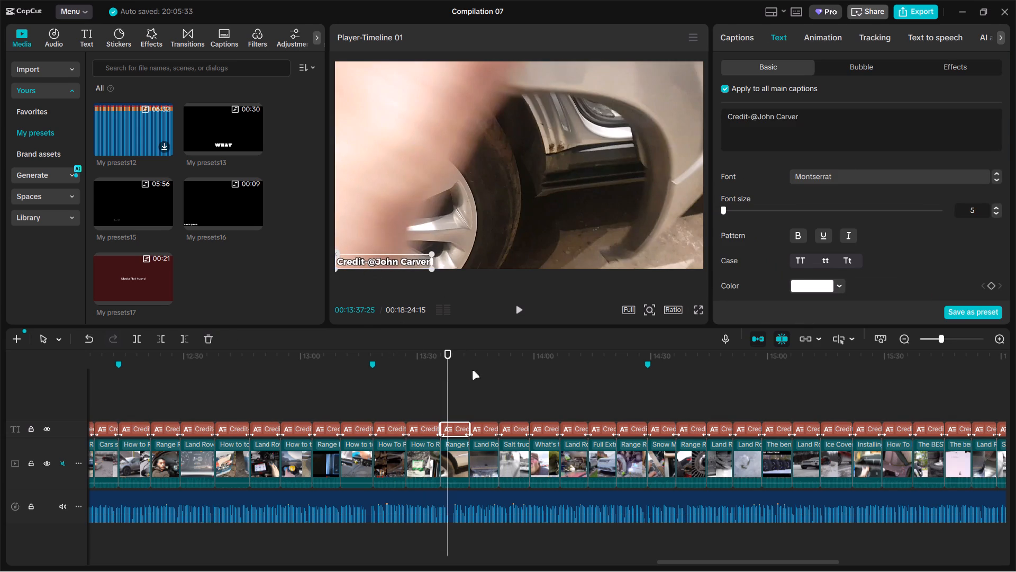
Align the Martin Motor Group caption near 13:47 and the Knoxville News Sentinel caption near 13:55 flush with the frame's lower-left corner.
{"action": "left_click_drag", "start_coordinate": [481, 382], "coordinate": [485, 388]}
{"action": "left_click", "coordinate": [485, 392]}
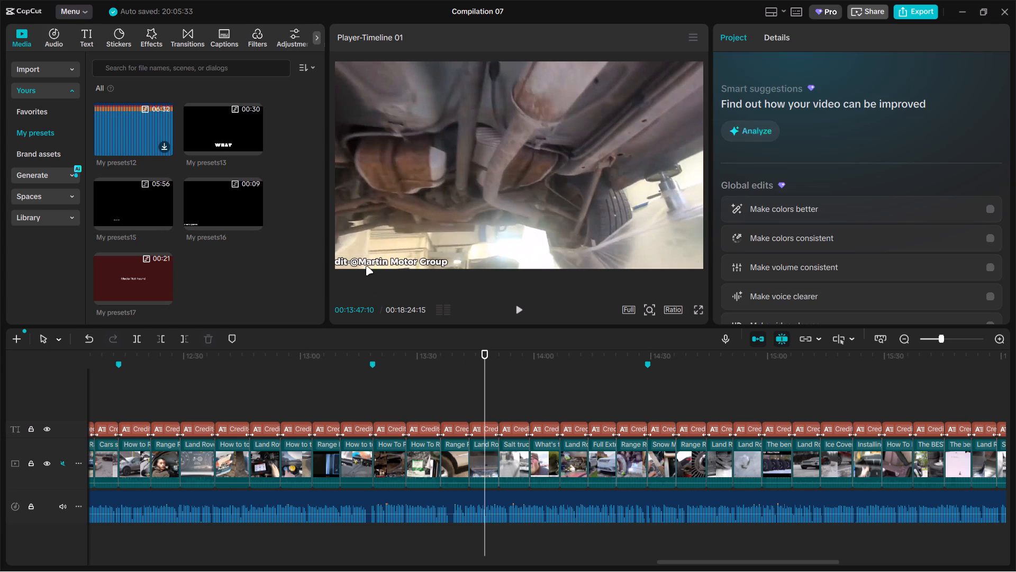
{"action": "left_click_drag", "start_coordinate": [366, 266], "coordinate": [386, 264]}
{"action": "left_click_drag", "start_coordinate": [509, 406], "coordinate": [361, 399]}
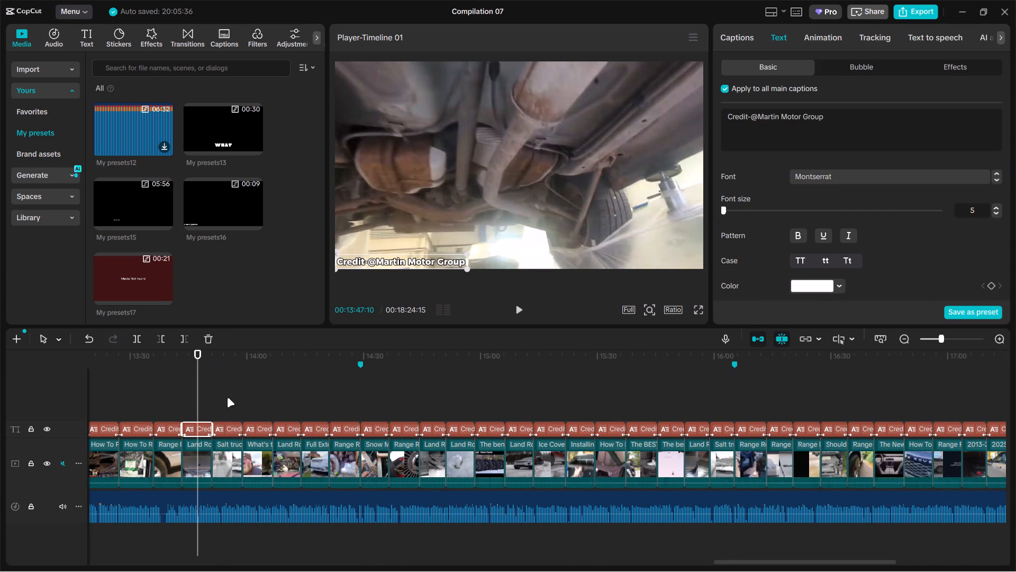
{"action": "left_click", "coordinate": [231, 399]}
{"action": "left_click_drag", "start_coordinate": [367, 257], "coordinate": [383, 258]}
{"action": "left_click_drag", "start_coordinate": [382, 261], "coordinate": [380, 260]}
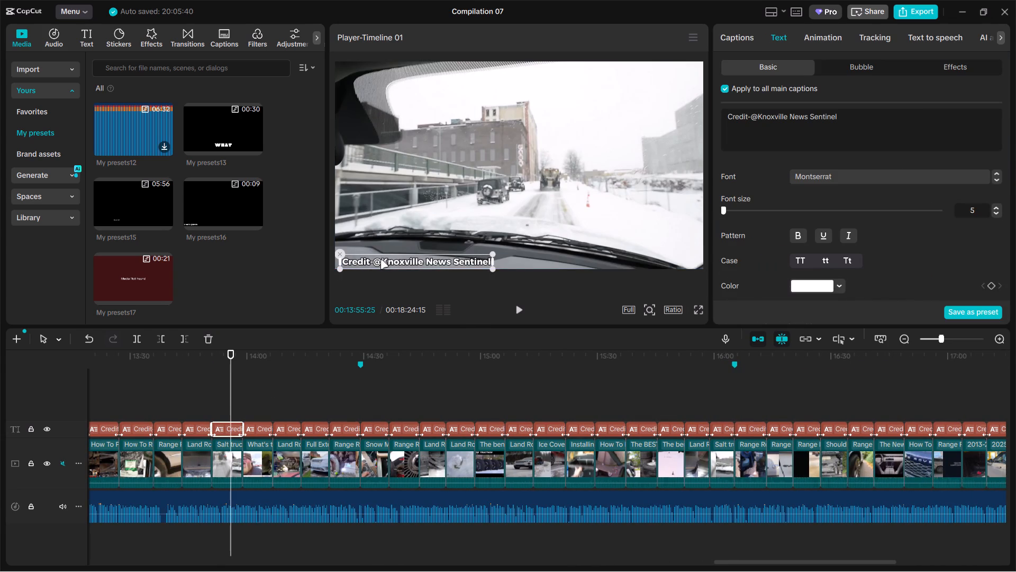
{"action": "left_click_drag", "start_coordinate": [380, 260], "coordinate": [376, 260]}
Align the FOX 17 WXMI caption near 14:03 and the Endure Car Protection caption near 14:10 flush with the frame's lower-left corner.
{"action": "left_click", "coordinate": [260, 399]}
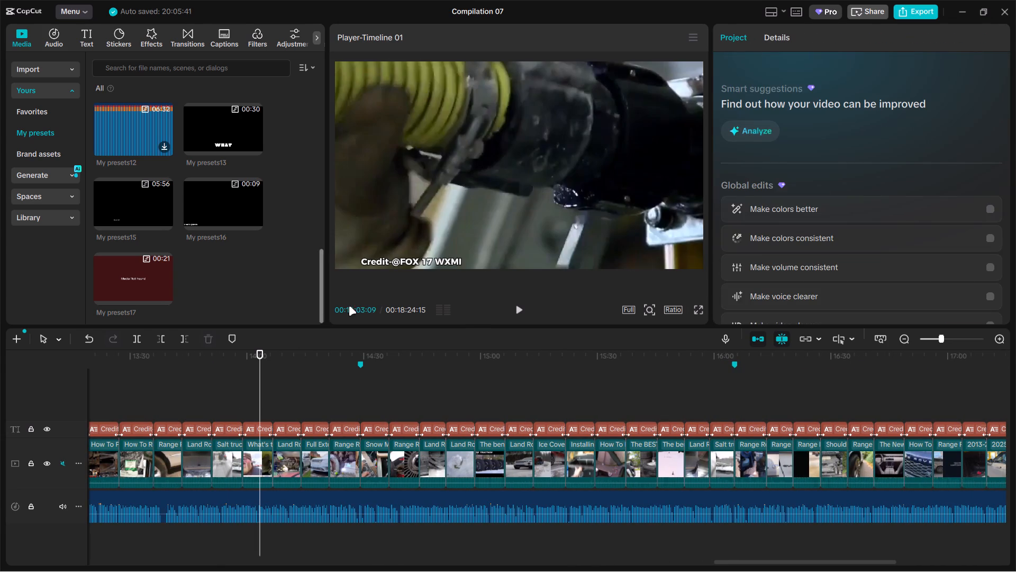
{"action": "left_click_drag", "start_coordinate": [384, 267], "coordinate": [361, 266]}
{"action": "left_click", "coordinate": [287, 384]}
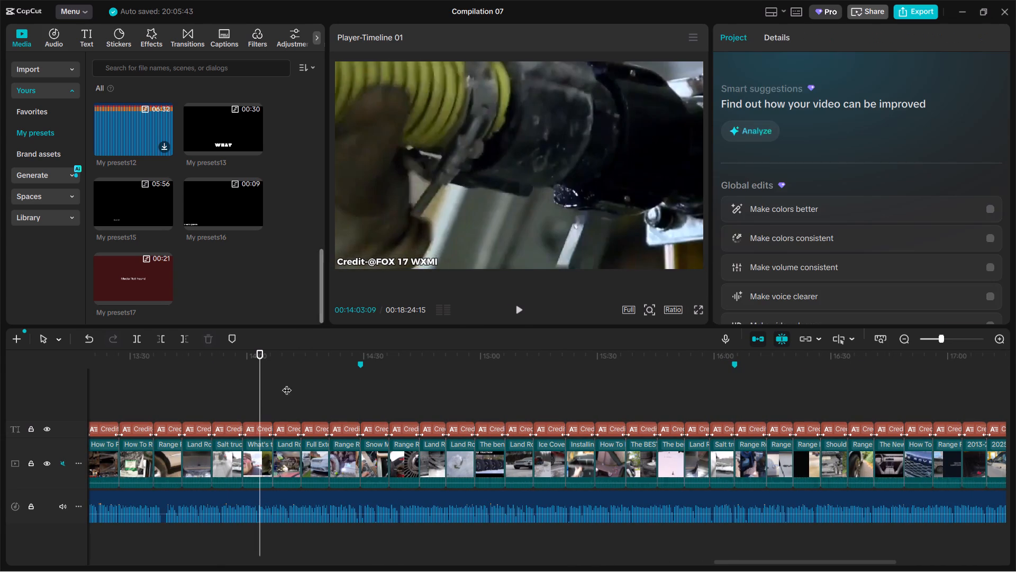
{"action": "left_click_drag", "start_coordinate": [379, 261], "coordinate": [401, 260]}
Align the Astbury Car Wash & Detailing caption near 14:16 and the Park Dry Ice Blasting caption near 14:25 flush with the frame's lower-left corner.
{"action": "left_click", "coordinate": [315, 389]}
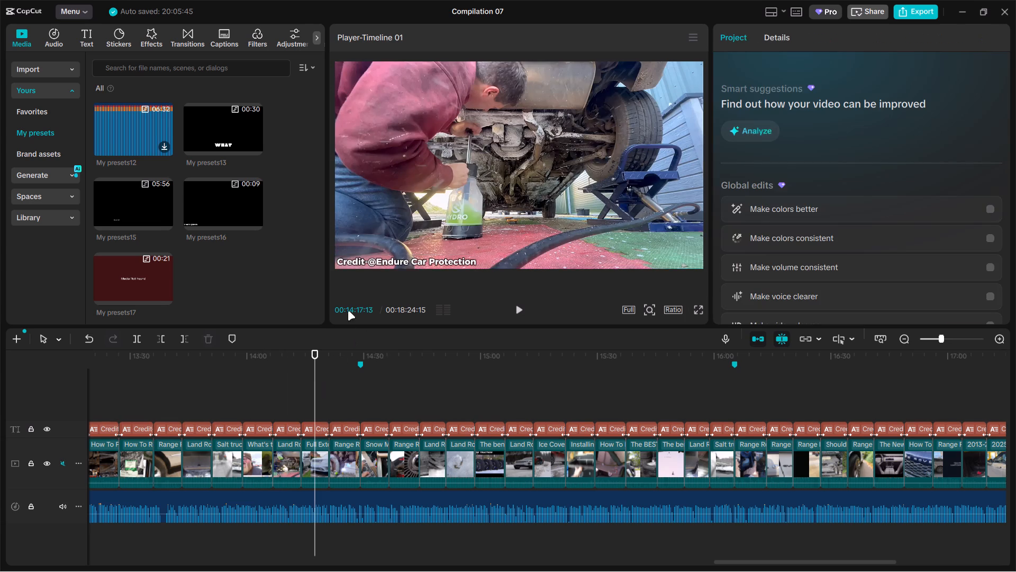
{"action": "left_click", "coordinate": [284, 391]}
{"action": "left_click_drag", "start_coordinate": [284, 391], "coordinate": [306, 378]}
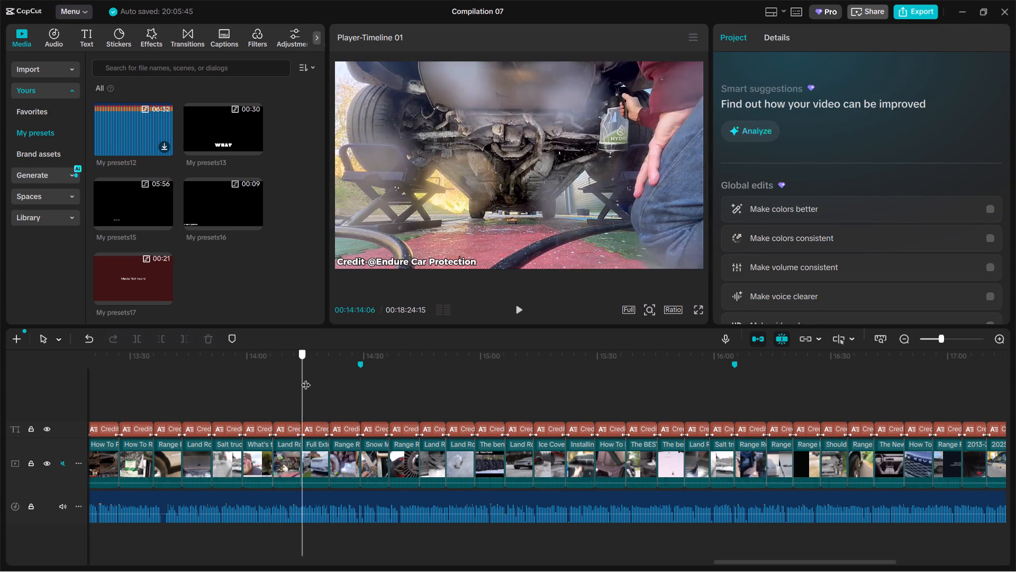
{"action": "left_click_drag", "start_coordinate": [306, 378], "coordinate": [310, 376]}
{"action": "left_click_drag", "start_coordinate": [384, 266], "coordinate": [403, 265]}
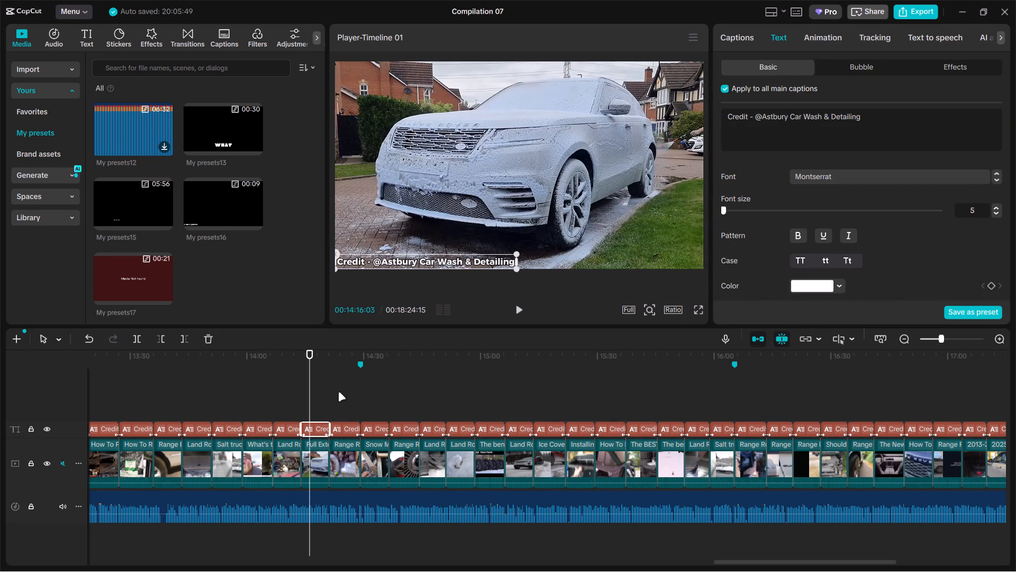
{"action": "left_click", "coordinate": [343, 392]}
{"action": "left_click_drag", "start_coordinate": [387, 263], "coordinate": [365, 262]}
{"action": "left_click", "coordinate": [379, 260]}
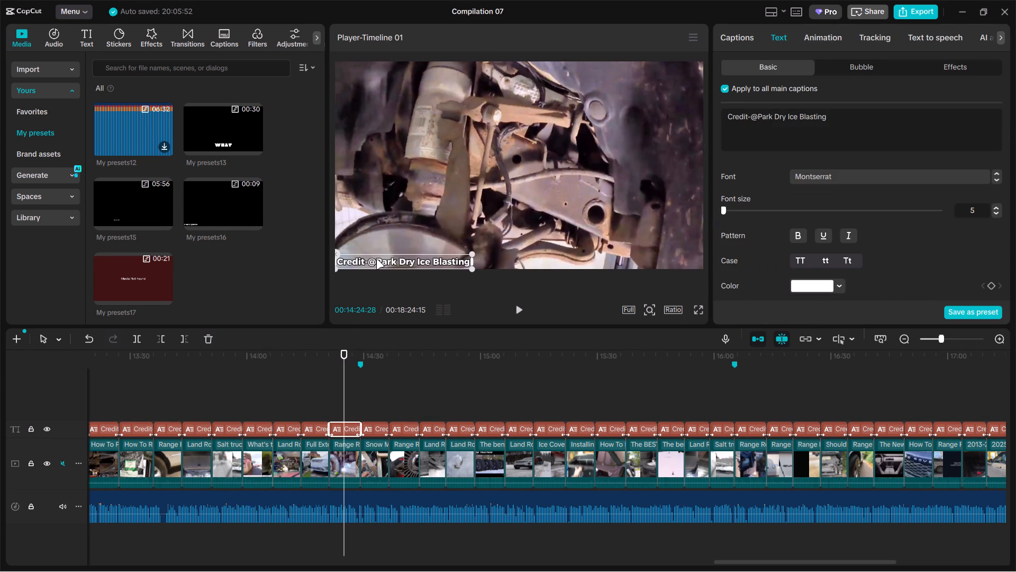
Align the Land Rover Boerne caption near 14:33 and the Fast Tracks Car Care caption near 14:39 flush with the frame's lower-left corner.
{"action": "left_click", "coordinate": [377, 397]}
{"action": "left_click", "coordinate": [391, 265]}
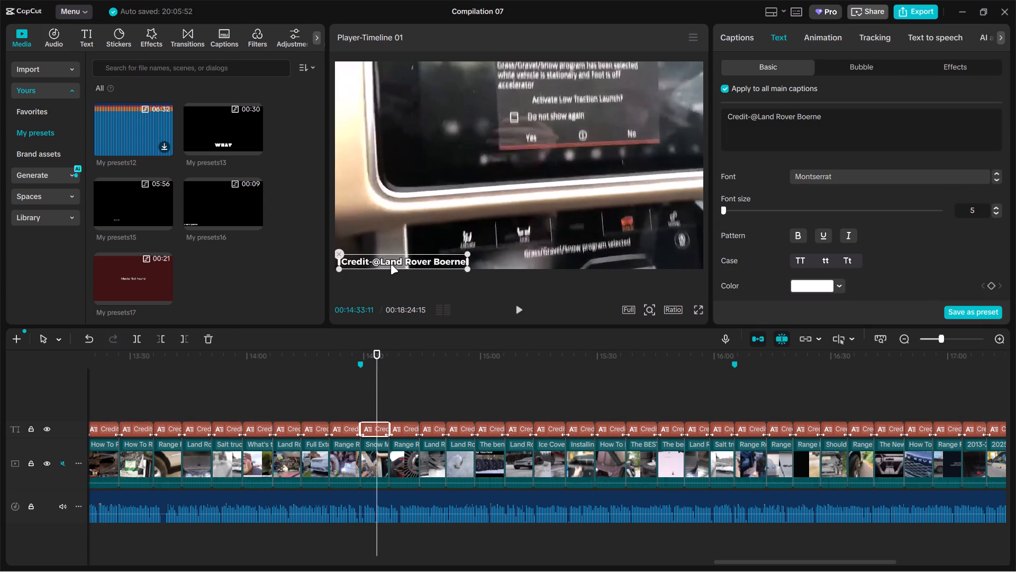
{"action": "left_click", "coordinate": [391, 265]}
{"action": "left_click", "coordinate": [400, 384]}
{"action": "left_click", "coordinate": [385, 264]}
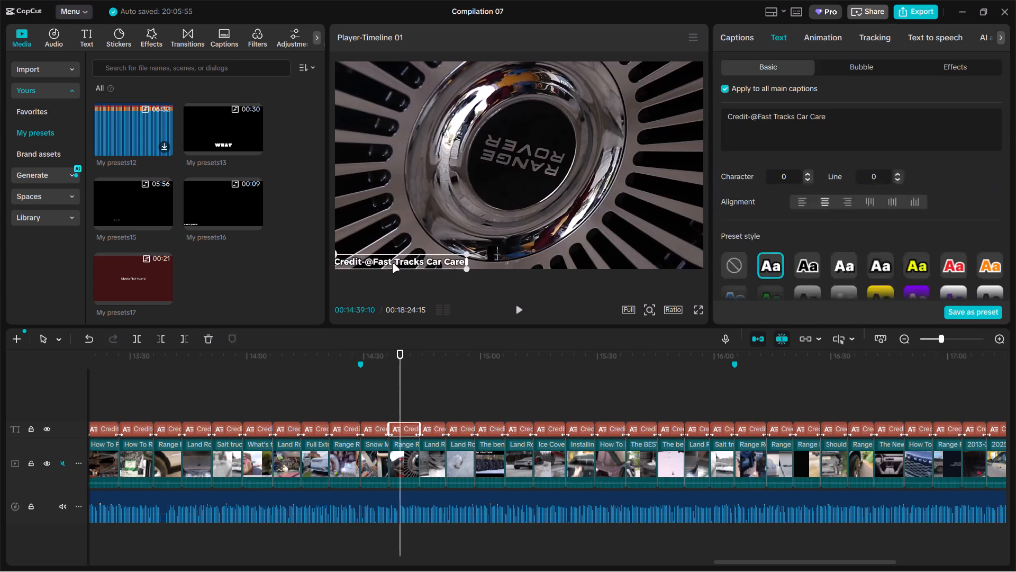
Align the Junction Eleven caption near 14:46 and the Marshall LandRover caption near 14:54 flush with the frame's lower-left corner.
{"action": "left_click", "coordinate": [429, 392]}
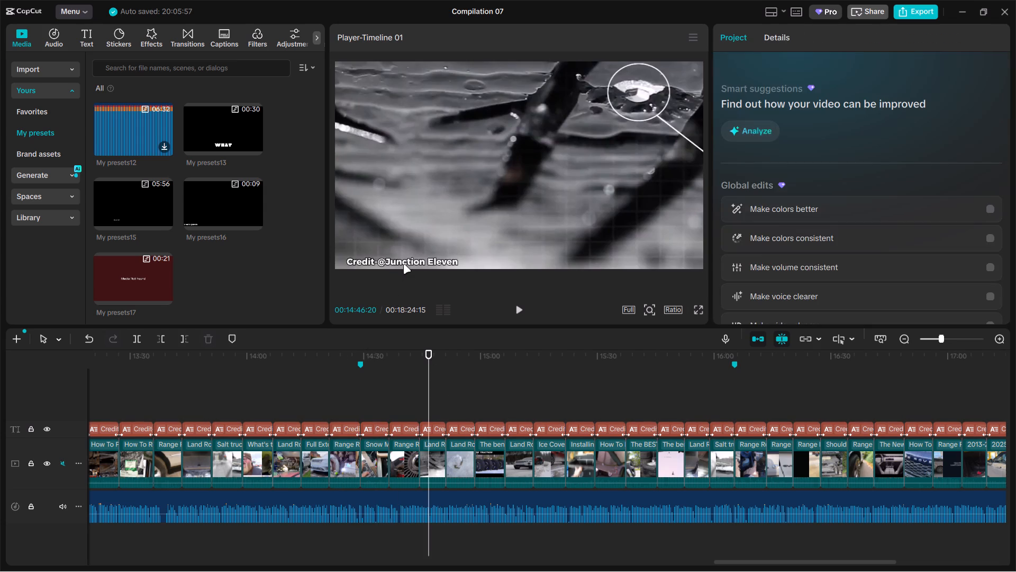
{"action": "left_click_drag", "start_coordinate": [403, 264], "coordinate": [391, 263]}
{"action": "left_click", "coordinate": [460, 398]}
{"action": "left_click_drag", "start_coordinate": [371, 262], "coordinate": [385, 262]}
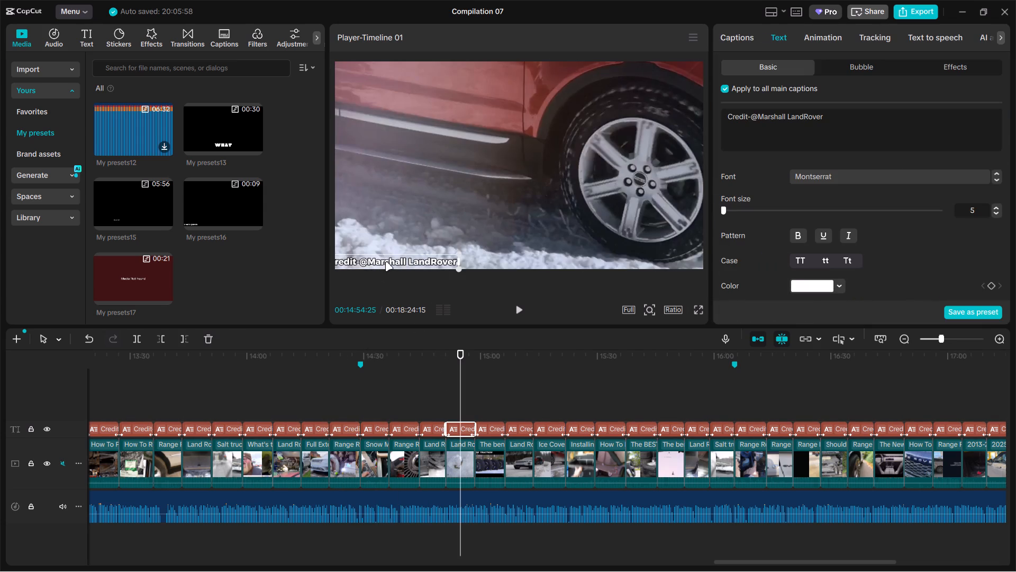
{"action": "left_click_drag", "start_coordinate": [385, 262], "coordinate": [382, 261]}
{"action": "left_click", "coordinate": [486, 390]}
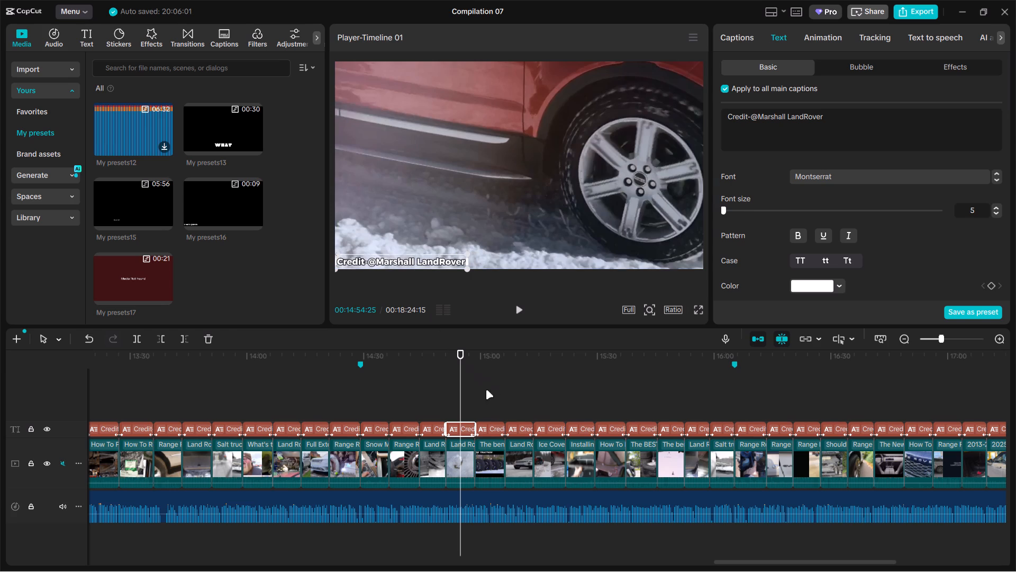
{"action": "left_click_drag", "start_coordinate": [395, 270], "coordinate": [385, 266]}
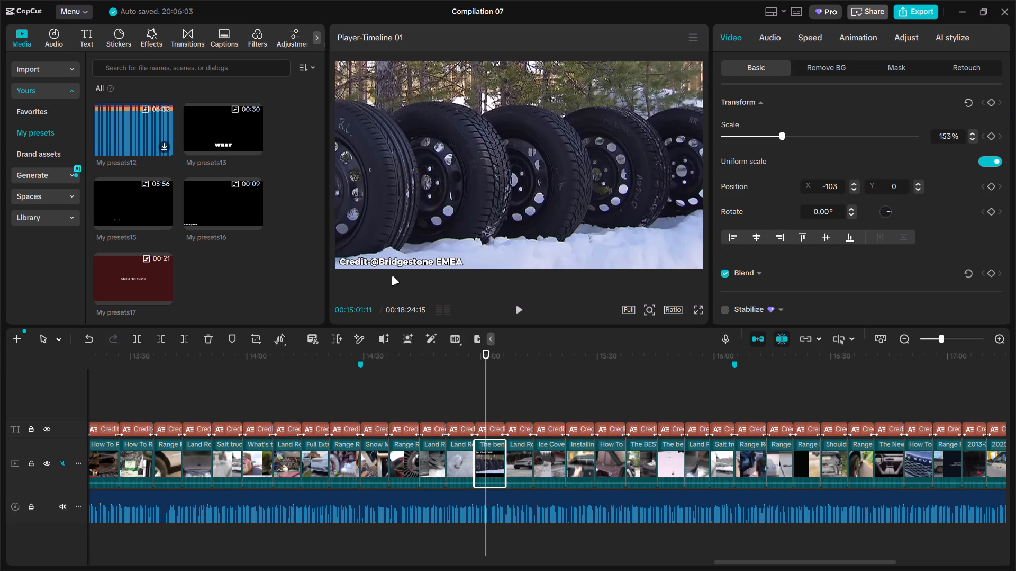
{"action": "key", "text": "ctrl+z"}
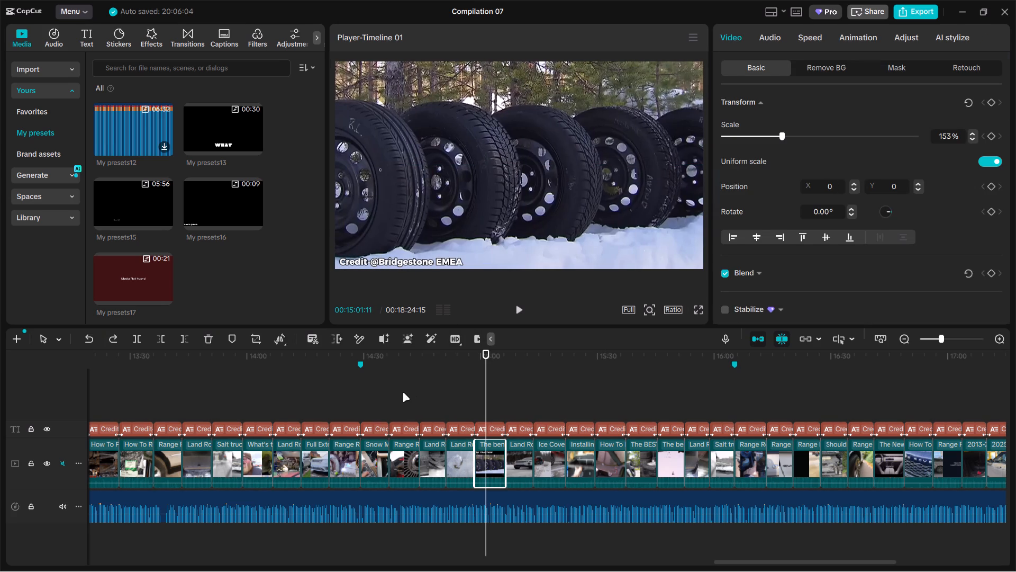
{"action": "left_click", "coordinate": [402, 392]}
Align the Bridgestone EMEA caption near 15:04 and the LookersLandRoverTV caption near 15:09 flush with the frame's lower-left corner.
{"action": "left_click", "coordinate": [496, 413]}
{"action": "left_click_drag", "start_coordinate": [378, 267], "coordinate": [373, 266]}
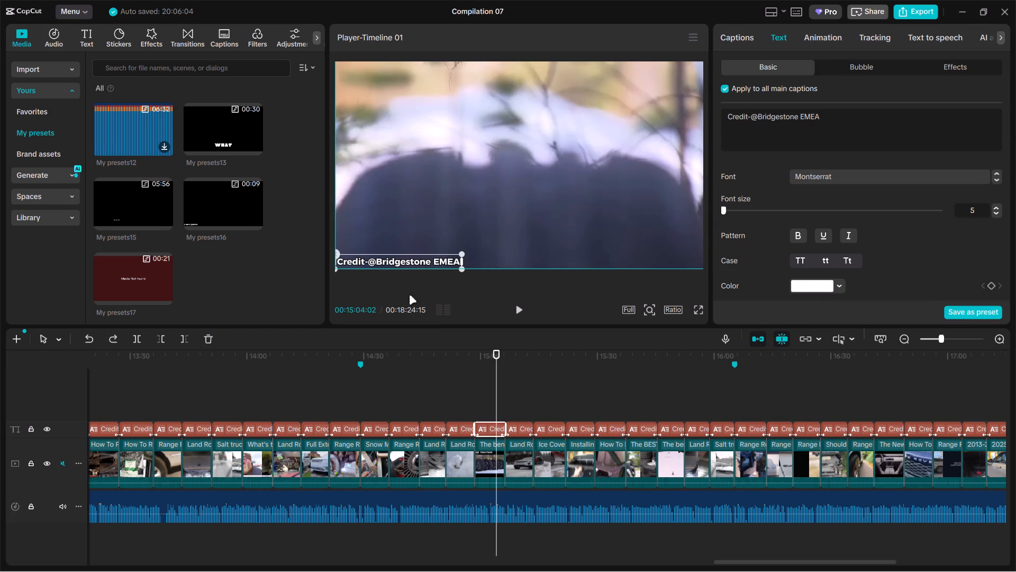
{"action": "left_click", "coordinate": [516, 395]}
{"action": "left_click_drag", "start_coordinate": [369, 264], "coordinate": [382, 263]}
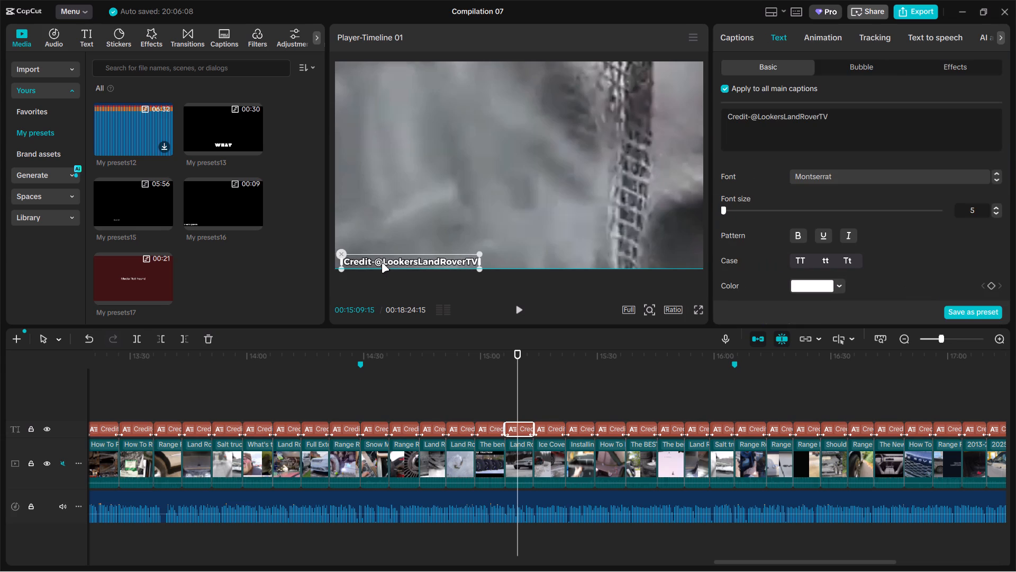
{"action": "left_click_drag", "start_coordinate": [382, 263], "coordinate": [375, 263]}
Align the Driven Hard caption near 15:18 and the Average Joe Reviews caption near 15:26 flush with the frame's lower-left corner.
{"action": "left_click", "coordinate": [554, 386]}
{"action": "left_click_drag", "start_coordinate": [381, 268], "coordinate": [366, 267]}
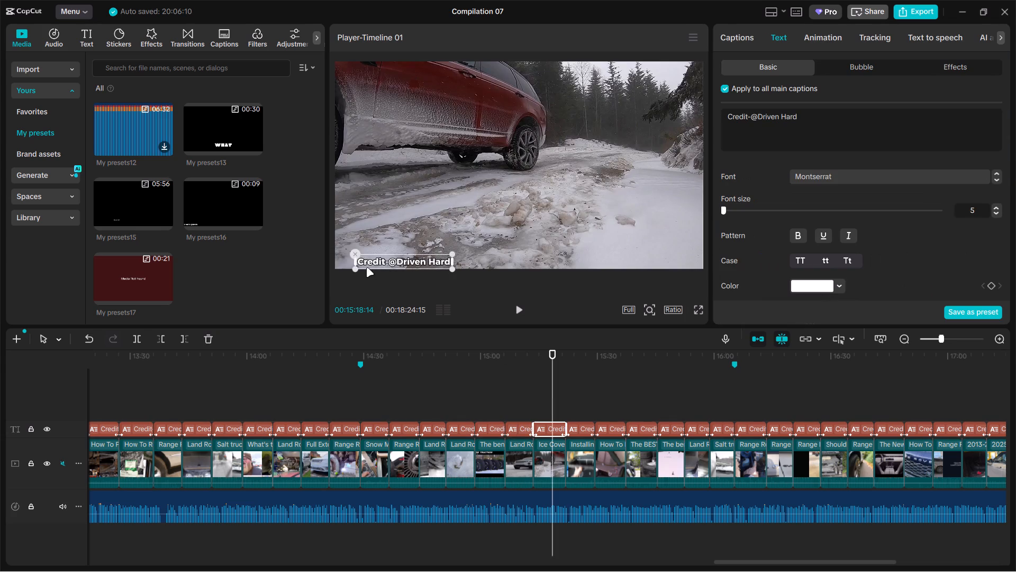
{"action": "left_click_drag", "start_coordinate": [366, 267], "coordinate": [358, 267]}
{"action": "left_click", "coordinate": [586, 394]}
{"action": "left_click_drag", "start_coordinate": [377, 267], "coordinate": [380, 266]}
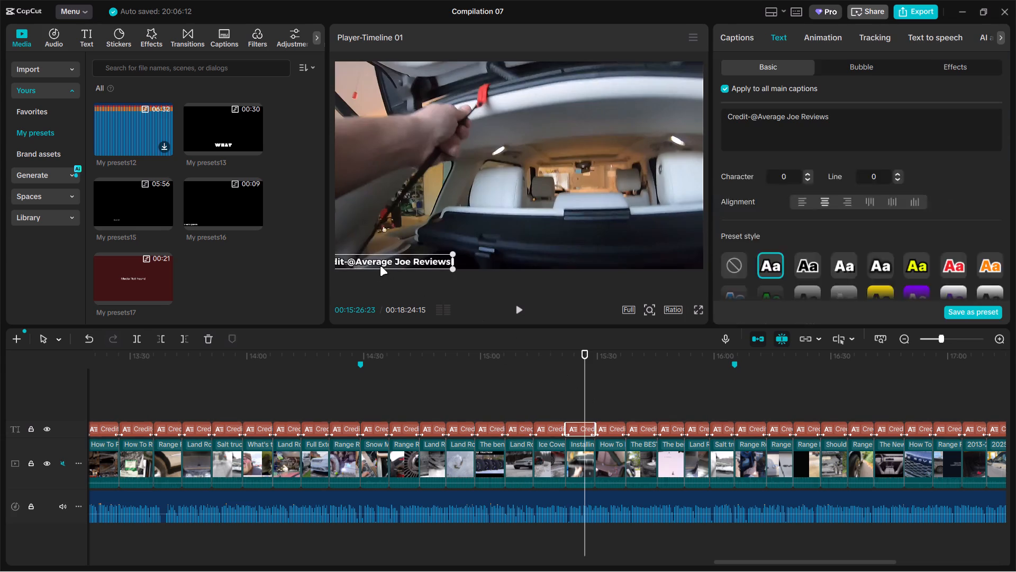
{"action": "left_click_drag", "start_coordinate": [380, 266], "coordinate": [399, 265]}
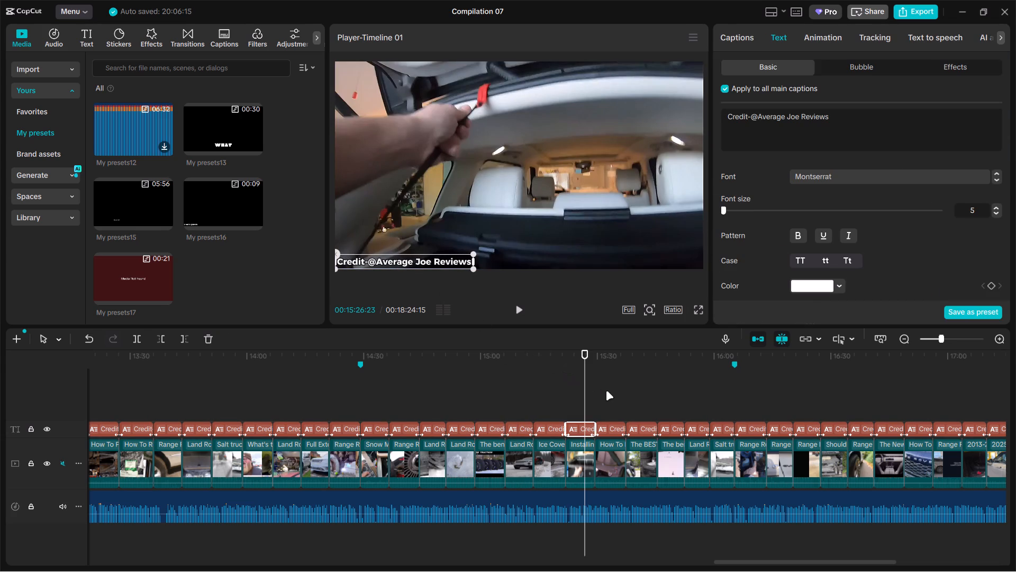
Align the How to Automotive caption near 15:32 and the DIY channel's caption near 15:41 flush with the frame's lower-left corner.
{"action": "left_click", "coordinate": [606, 391]}
{"action": "left_click", "coordinate": [368, 261]}
{"action": "left_click_drag", "start_coordinate": [456, 424], "coordinate": [465, 437]}
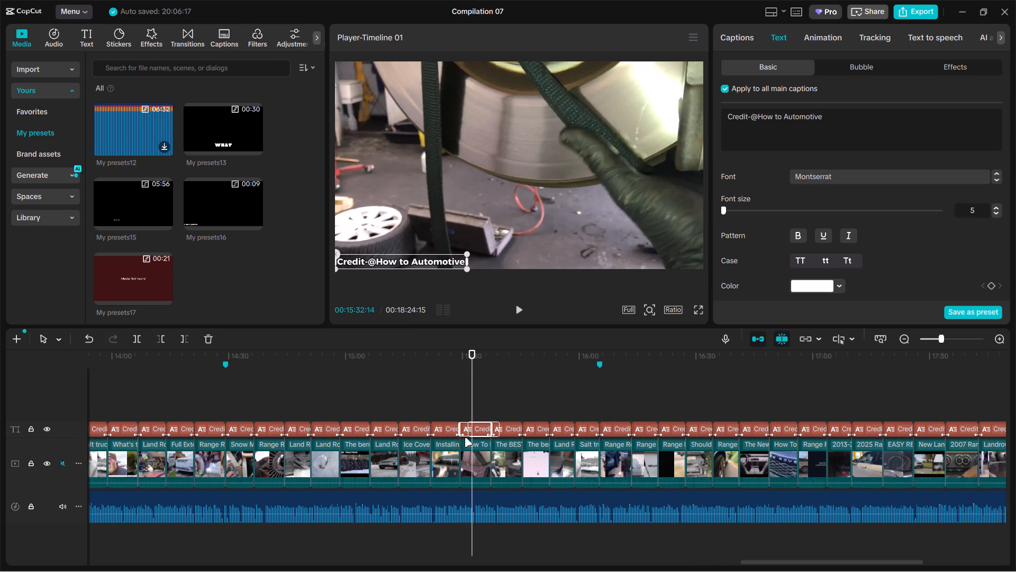
{"action": "left_click_drag", "start_coordinate": [465, 437], "coordinate": [460, 437]}
{"action": "left_click", "coordinate": [189, 396]}
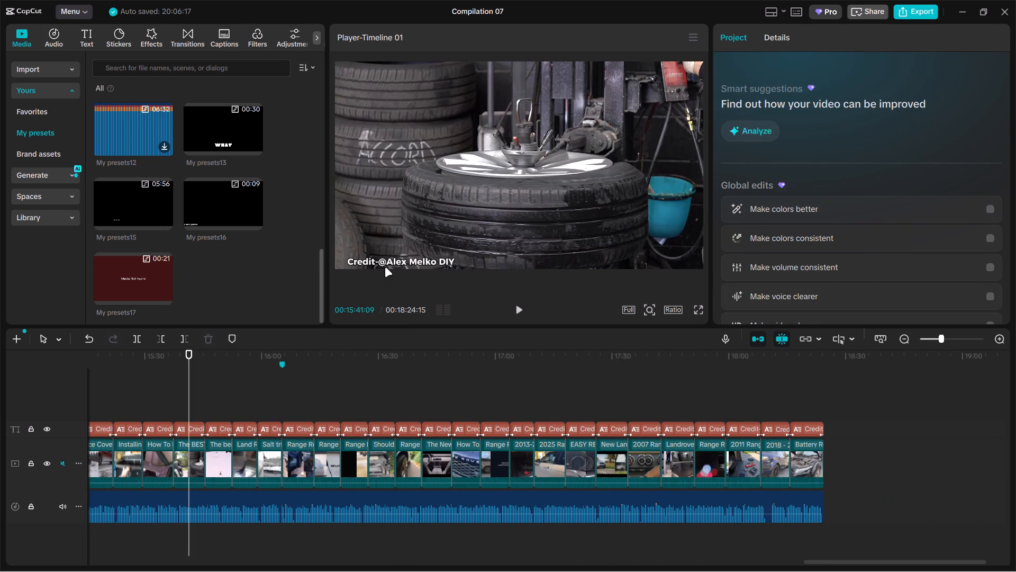
{"action": "left_click_drag", "start_coordinate": [384, 267], "coordinate": [373, 265]}
Align the Bridgestone EMEA caption near 15:50 and the Martin Motor Group caption near 15:55 flush with the frame's lower-left corner.
{"action": "left_click", "coordinate": [227, 395]}
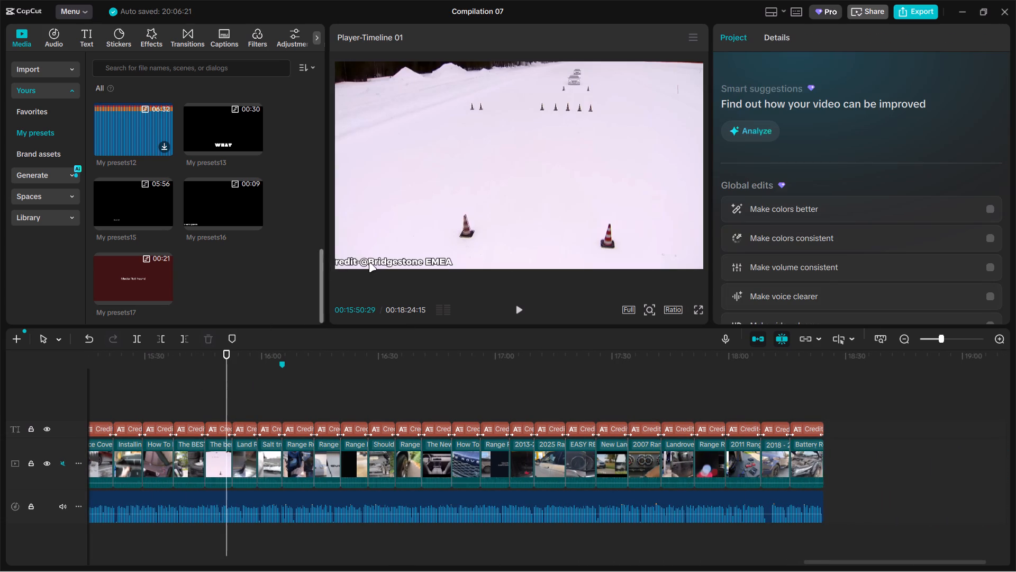
{"action": "left_click_drag", "start_coordinate": [368, 259], "coordinate": [378, 260]}
{"action": "left_click", "coordinate": [243, 398]}
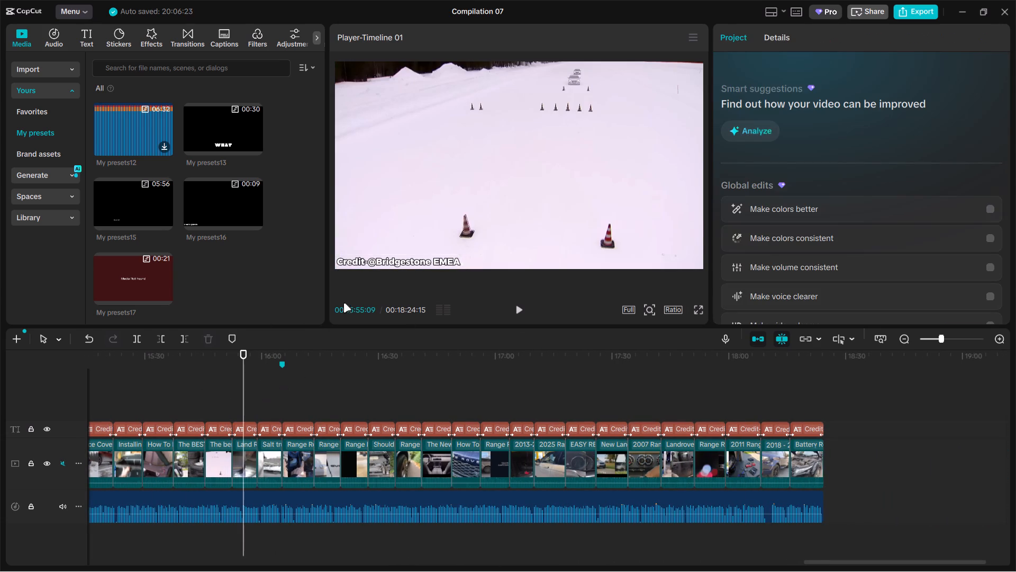
{"action": "left_click", "coordinate": [366, 265]}
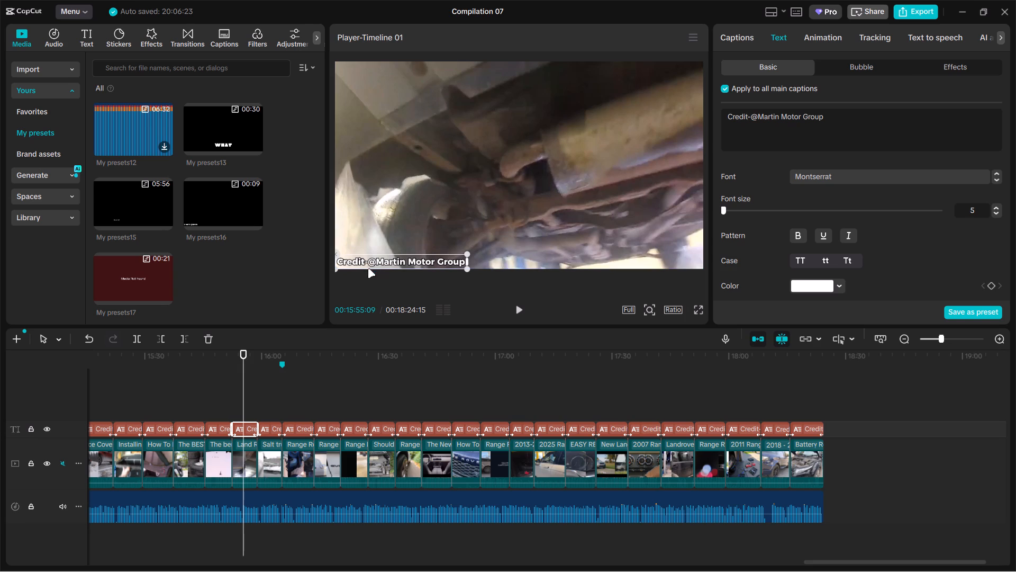
Align the source-credit caption near 16:02 and the Raymies Garage caption near 16:10 flush with the frame's lower-left corner.
{"action": "left_click", "coordinate": [271, 391]}
{"action": "left_click_drag", "start_coordinate": [375, 262], "coordinate": [383, 261]}
{"action": "left_click", "coordinate": [311, 391]}
{"action": "left_click", "coordinate": [303, 402]}
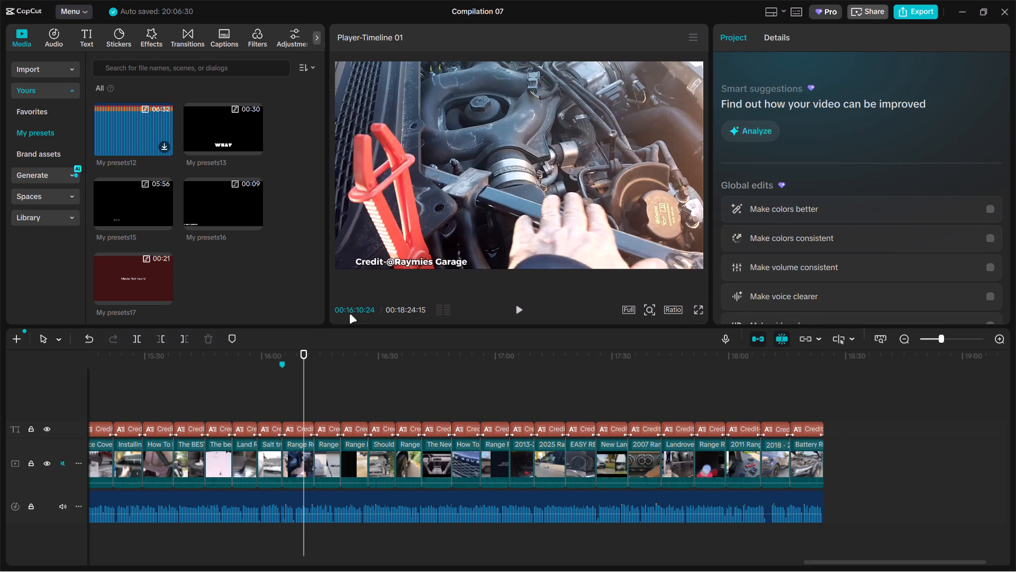
{"action": "left_click_drag", "start_coordinate": [382, 260], "coordinate": [366, 260]}
Align the Car Hospital caption near 16:17 and the source-credit caption near 16:24 flush with the frame's lower-left corner.
{"action": "left_click", "coordinate": [329, 391]}
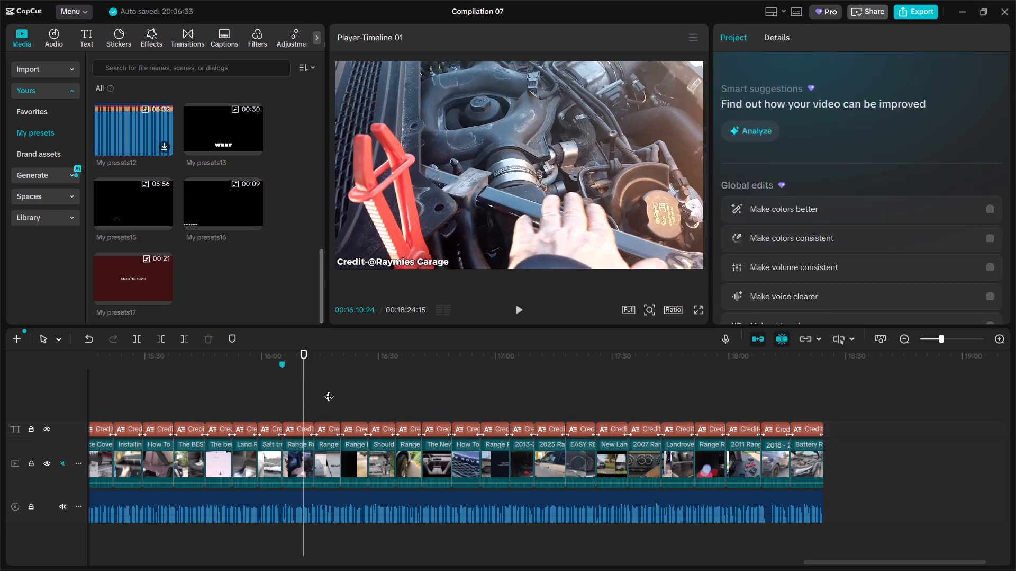
{"action": "left_click_drag", "start_coordinate": [375, 260], "coordinate": [363, 258]}
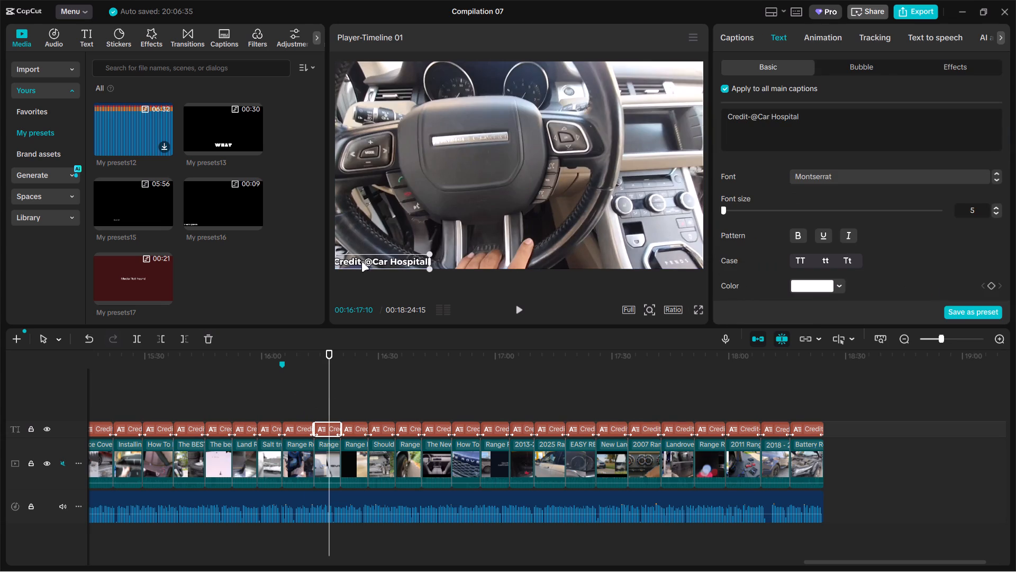
{"action": "left_click_drag", "start_coordinate": [361, 258], "coordinate": [368, 255]}
{"action": "left_click", "coordinate": [357, 373]}
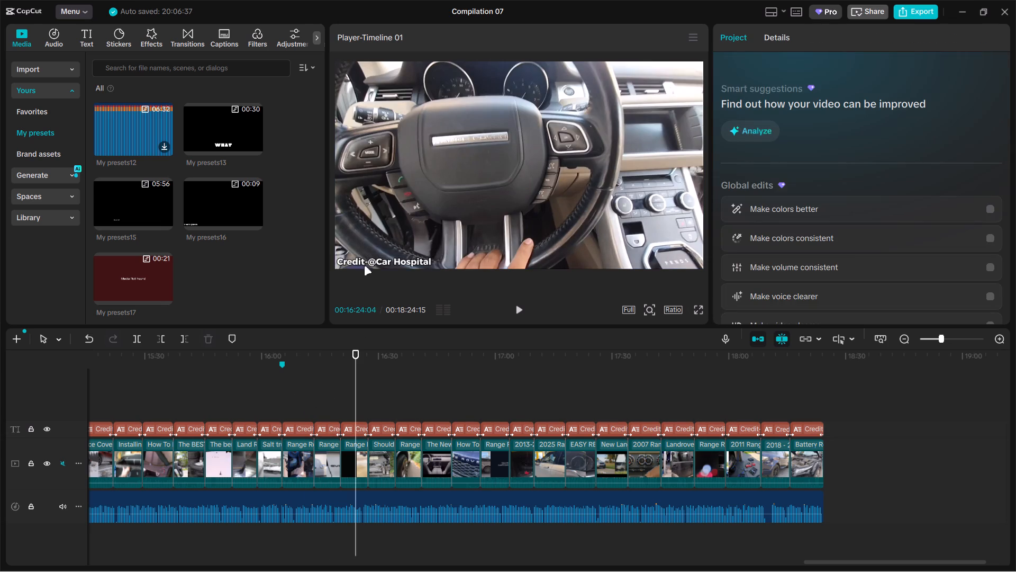
{"action": "left_click", "coordinate": [368, 261]}
Align the Mobility Insider caption near 16:29 and the ECU TESTING caption near 16:37 flush with the frame's lower-left corner.
{"action": "left_click", "coordinate": [376, 385]}
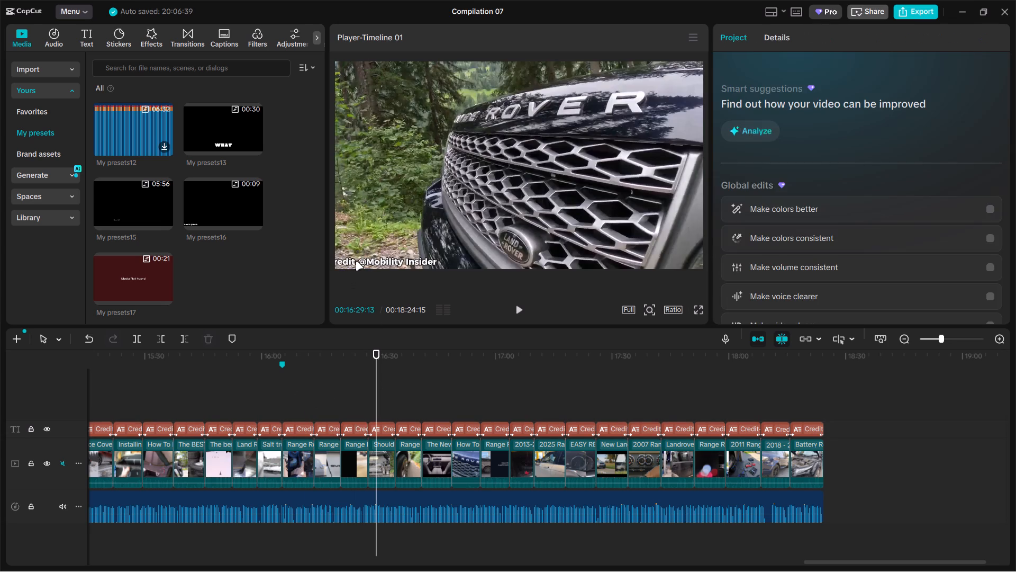
{"action": "left_click_drag", "start_coordinate": [356, 261], "coordinate": [366, 260]}
{"action": "left_click", "coordinate": [409, 369]}
{"action": "left_click_drag", "start_coordinate": [383, 260], "coordinate": [381, 260]}
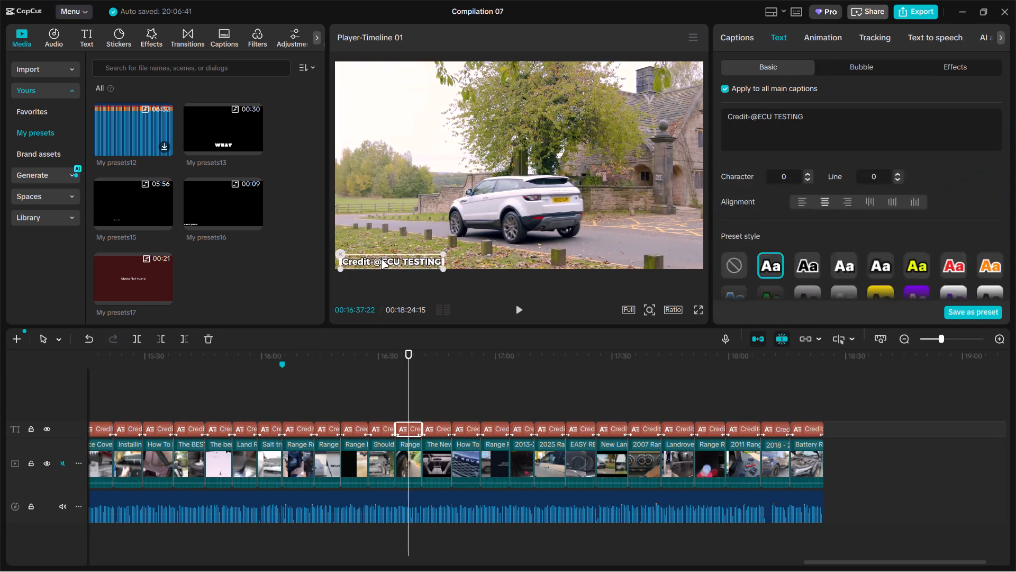
{"action": "left_click_drag", "start_coordinate": [381, 260], "coordinate": [374, 256]}
Align the Land Rover India caption near 16:44 and the source-credit caption near 16:52 flush with the frame's lower-left corner.
{"action": "left_click", "coordinate": [436, 368]}
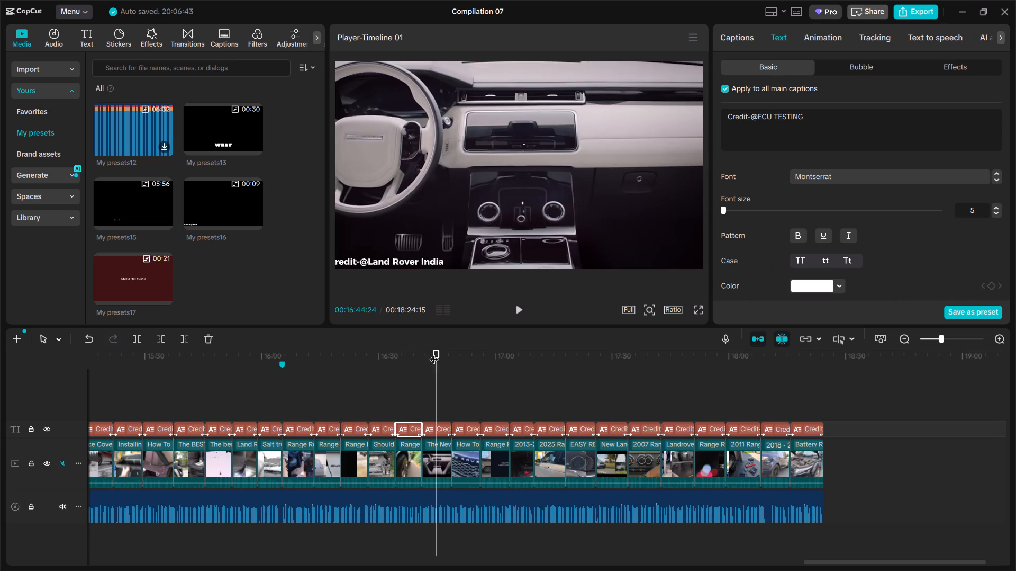
{"action": "left_click_drag", "start_coordinate": [380, 261], "coordinate": [391, 258]}
{"action": "left_click", "coordinate": [463, 373]}
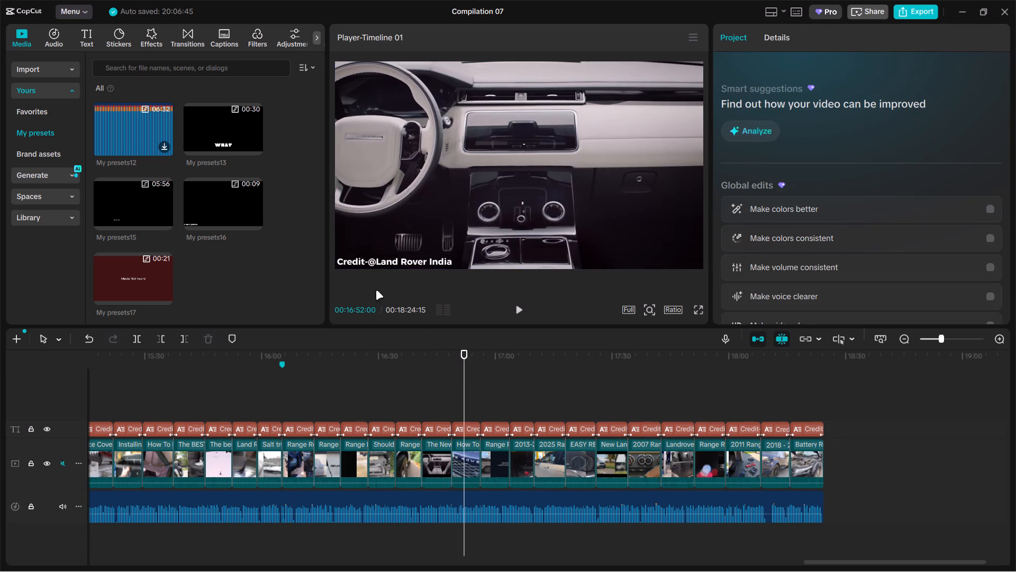
{"action": "left_click_drag", "start_coordinate": [373, 260], "coordinate": [383, 260]}
Align the Land Rover Palm Beach caption near 16:59 and the Eroad Car Battery Replacement caption near 17:06 flush with the frame's lower-left corner.
{"action": "left_click", "coordinate": [493, 374]}
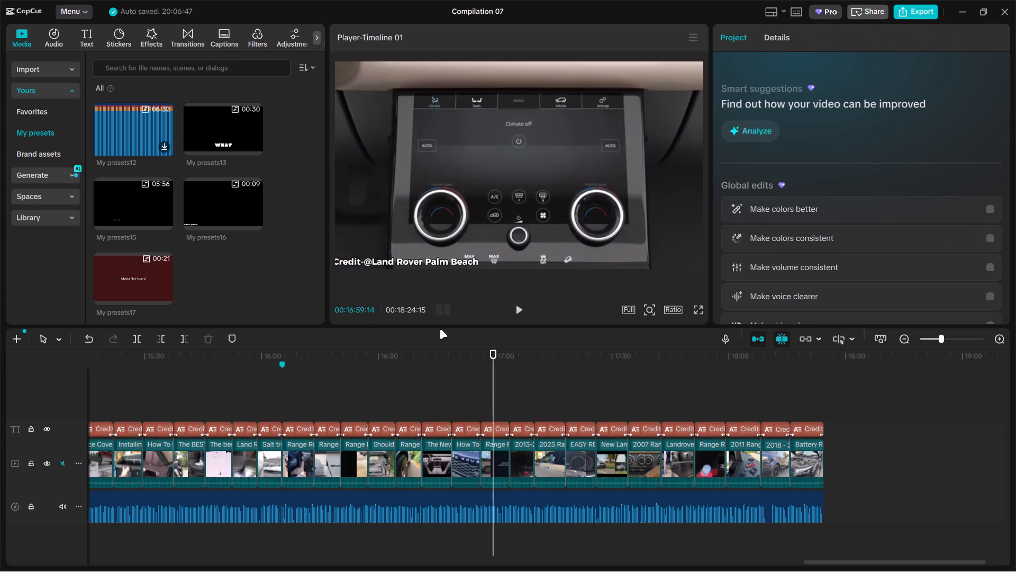
{"action": "left_click", "coordinate": [377, 265]}
{"action": "left_click", "coordinate": [521, 382]}
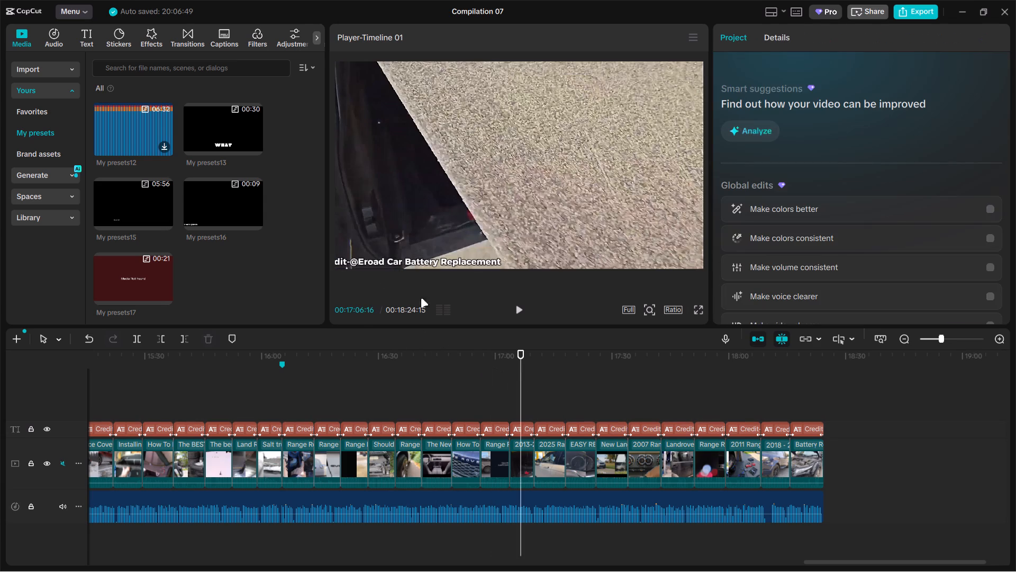
{"action": "left_click_drag", "start_coordinate": [393, 266], "coordinate": [409, 266]}
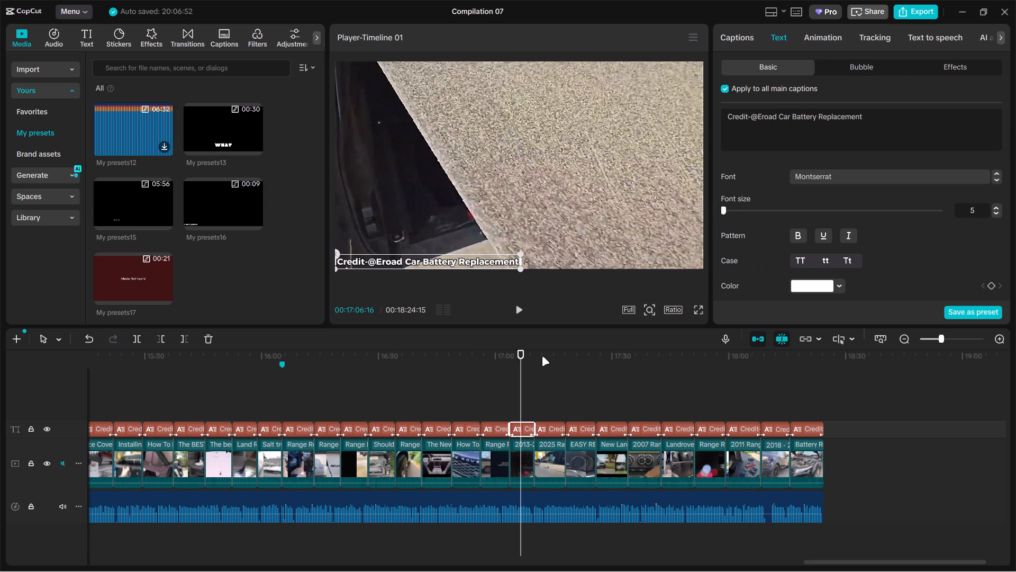
Align the source-credit caption near 17:13 and the Spot On Works caption near 17:22 flush with the frame's lower-left corner.
{"action": "left_click", "coordinate": [547, 378]}
{"action": "left_click_drag", "start_coordinate": [405, 264], "coordinate": [353, 264]}
{"action": "left_click", "coordinate": [582, 386]}
{"action": "left_click_drag", "start_coordinate": [371, 267], "coordinate": [384, 265]}
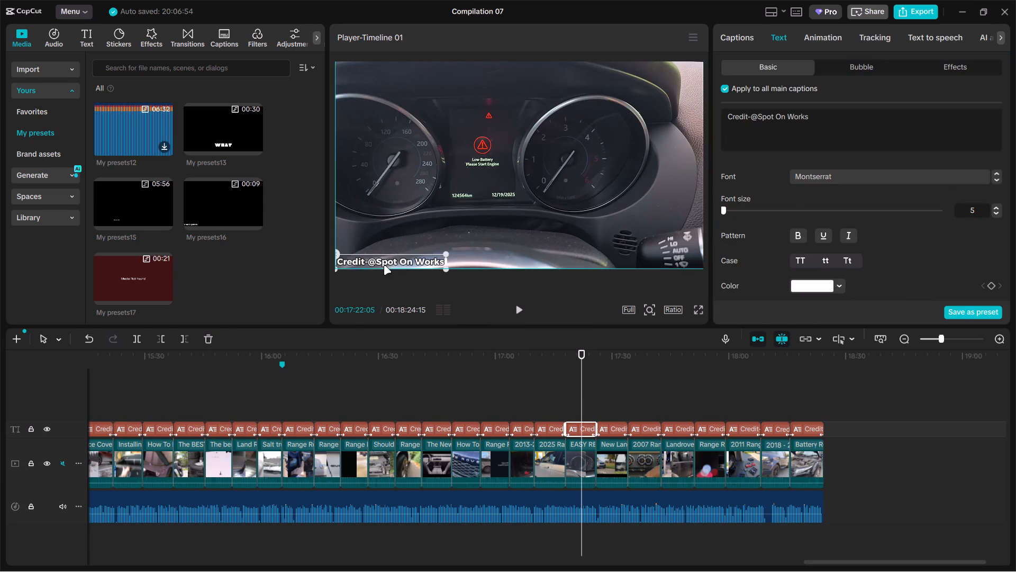
{"action": "left_click_drag", "start_coordinate": [384, 265], "coordinate": [385, 265]}
Align the source-credit captions near 17:29 and 17:41 flush with the frame's lower-left corner.
{"action": "left_click", "coordinate": [607, 386]}
{"action": "left_click_drag", "start_coordinate": [419, 265], "coordinate": [432, 263]}
{"action": "left_click", "coordinate": [655, 393]}
{"action": "left_click_drag", "start_coordinate": [416, 266], "coordinate": [397, 265]}
Align the source-credit caption near 17:46 and the Range Rover caption near 17:54 flush with the frame's lower-left corner.
{"action": "left_click", "coordinate": [677, 404]}
{"action": "left_click_drag", "start_coordinate": [408, 268], "coordinate": [414, 266]}
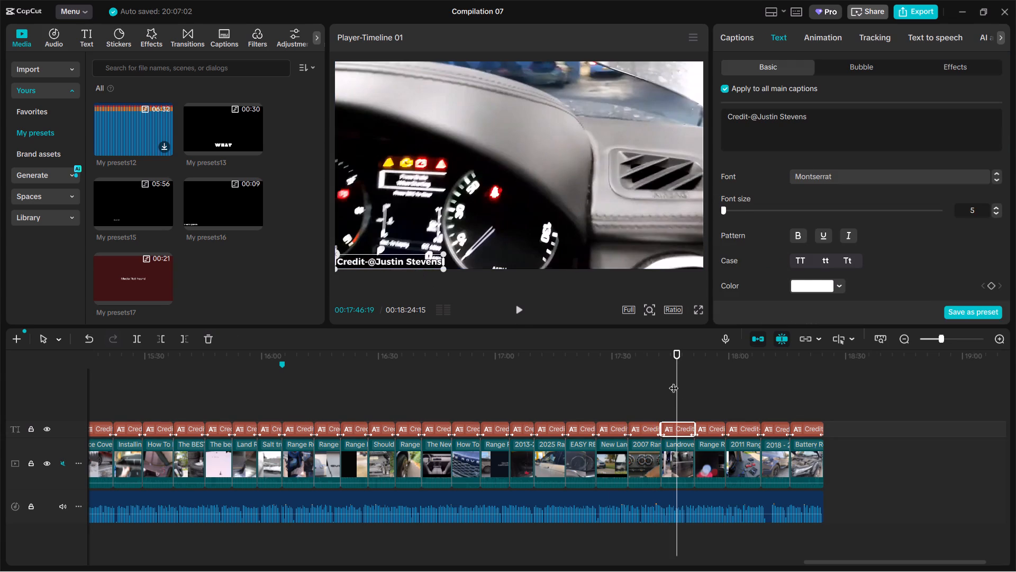
{"action": "left_click", "coordinate": [706, 400]}
{"action": "left_click_drag", "start_coordinate": [397, 260], "coordinate": [392, 258]}
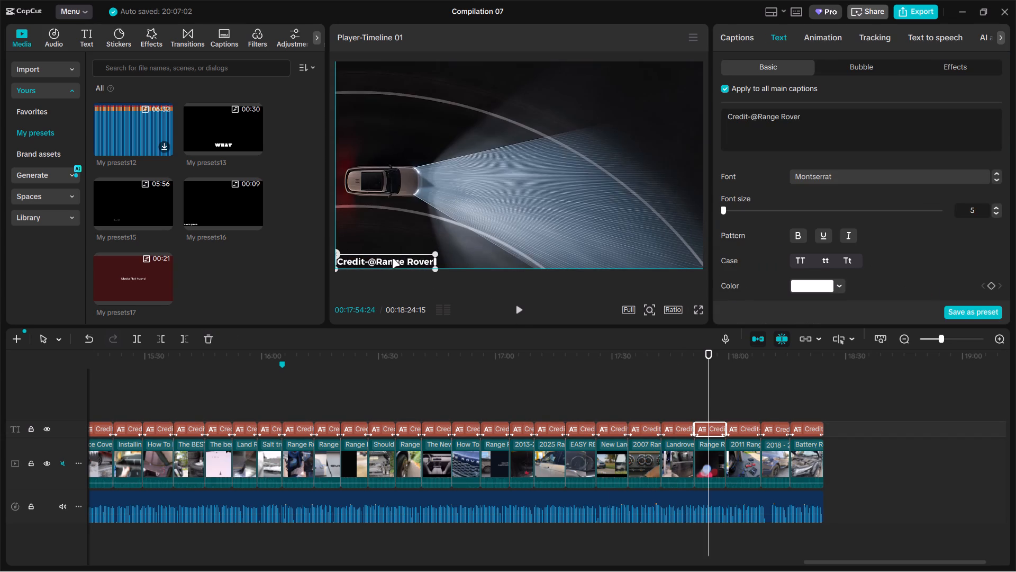
Align the Izzy's Garage caption near 18:01 and the Msautorepair caption near 18:10 flush with the frame's lower-left corner.
{"action": "left_click", "coordinate": [735, 399]}
{"action": "left_click", "coordinate": [397, 263]}
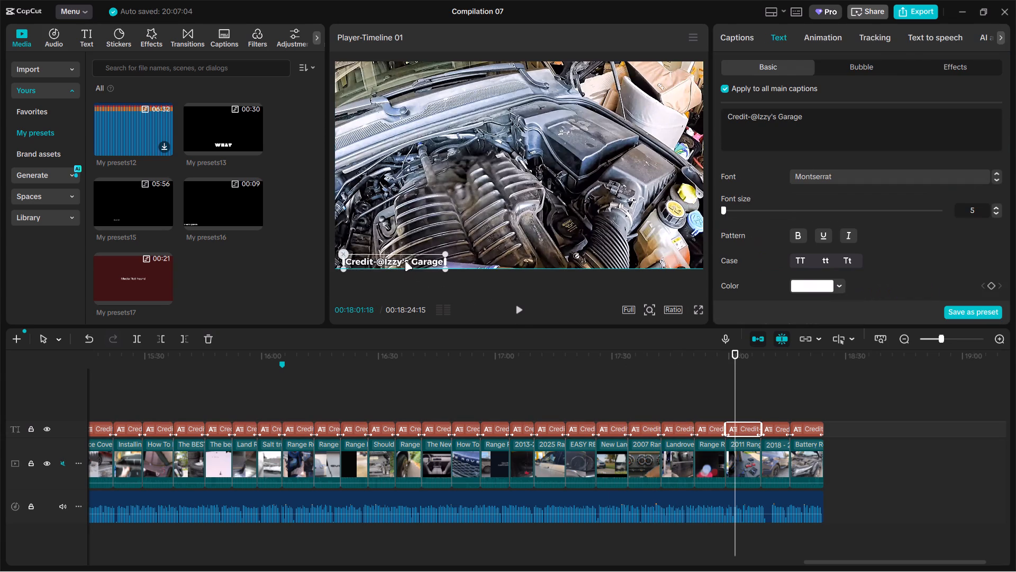
{"action": "left_click", "coordinate": [769, 392]}
{"action": "left_click_drag", "start_coordinate": [401, 258], "coordinate": [407, 258]}
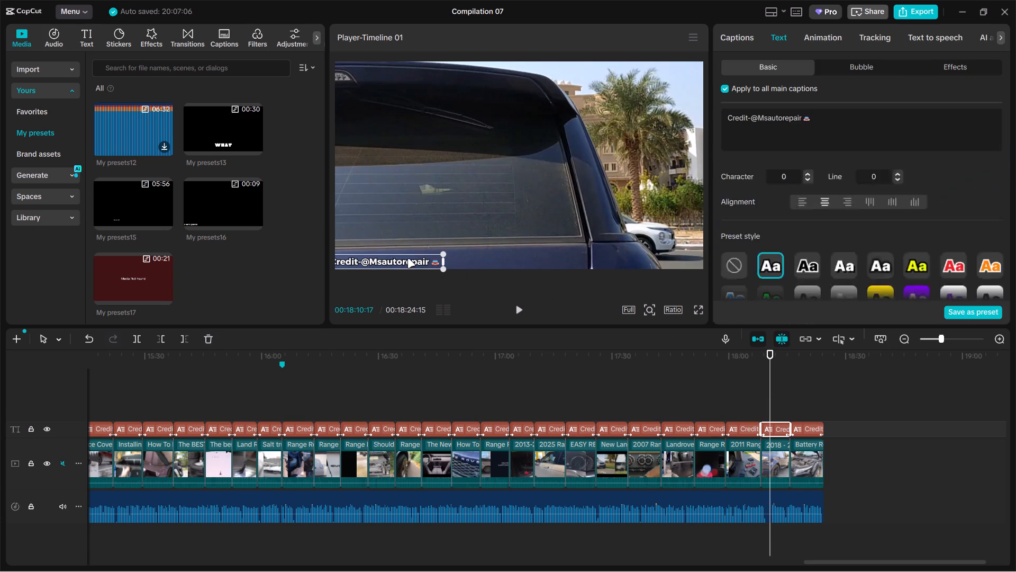
{"action": "left_click_drag", "start_coordinate": [407, 258], "coordinate": [409, 257]}
Align the final IAMASPANNER caption near 18:17 flush with the frame's lower-left corner.
{"action": "left_click", "coordinate": [797, 393]}
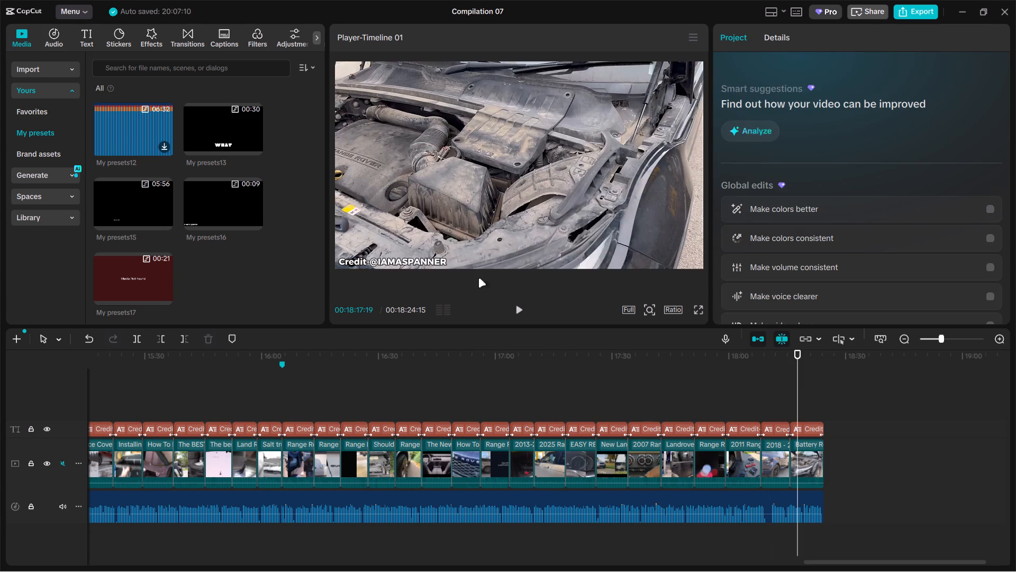
{"action": "left_click", "coordinate": [391, 256]}
Examine the source-credit captions on the opening clips, from the start of the timeline to about 0:36.
{"action": "left_click", "coordinate": [772, 399]}
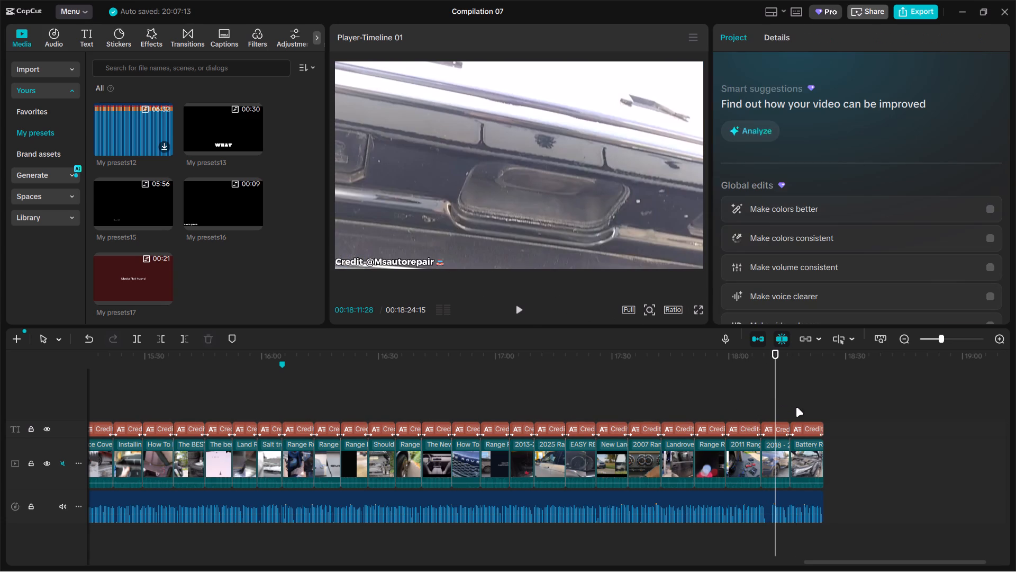
{"action": "scroll", "coordinate": [820, 411], "scroll_direction": "up", "scroll_amount": 20, "text": "ctrl"}
{"action": "scroll", "coordinate": [820, 411], "scroll_direction": "up", "scroll_amount": 7, "text": "ctrl"}
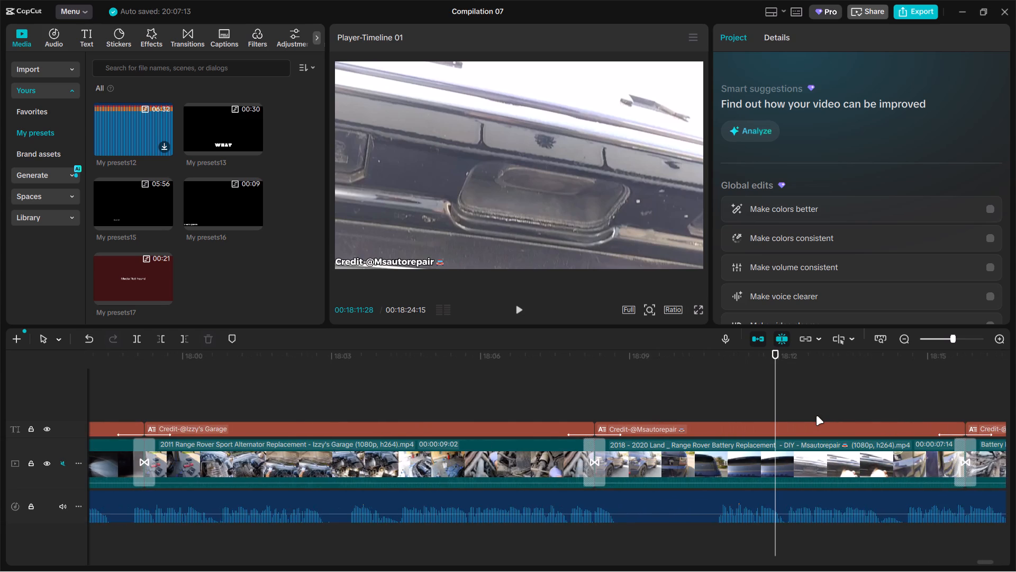
{"action": "scroll", "coordinate": [816, 416], "scroll_direction": "down", "scroll_amount": 20, "text": "ctrl"}
{"action": "scroll", "coordinate": [816, 416], "scroll_direction": "down", "scroll_amount": 6, "text": "ctrl"}
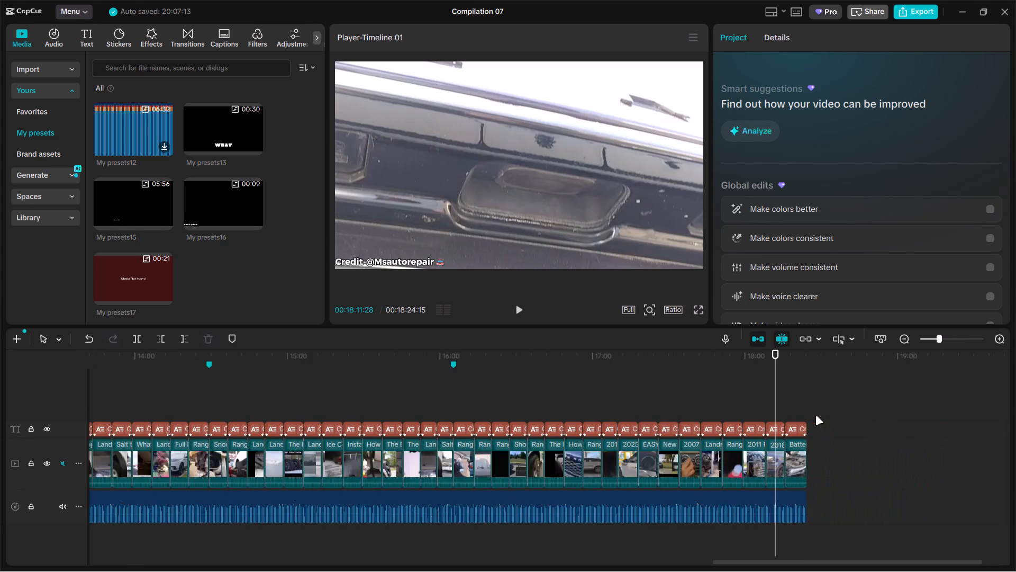
{"action": "scroll", "coordinate": [815, 416], "scroll_direction": "down", "scroll_amount": 9, "text": "ctrl"}
{"action": "left_click", "coordinate": [299, 396]}
{"action": "left_click_drag", "start_coordinate": [296, 397], "coordinate": [49, 401]}
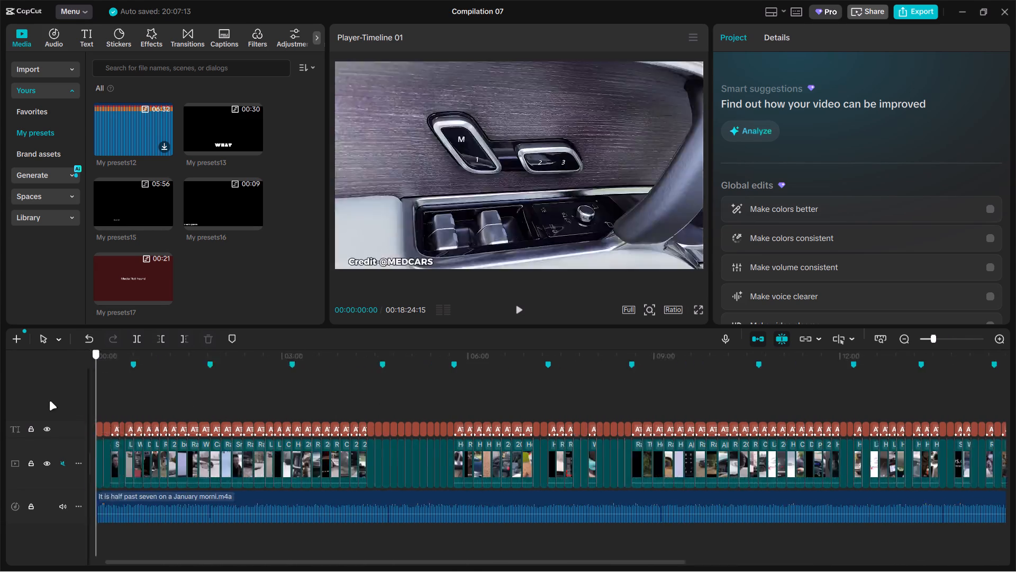
{"action": "left_click_drag", "start_coordinate": [49, 401], "coordinate": [87, 389]}
{"action": "scroll", "coordinate": [168, 402], "scroll_direction": "up", "scroll_amount": 4, "text": "ctrl"}
{"action": "left_click", "coordinate": [122, 397]}
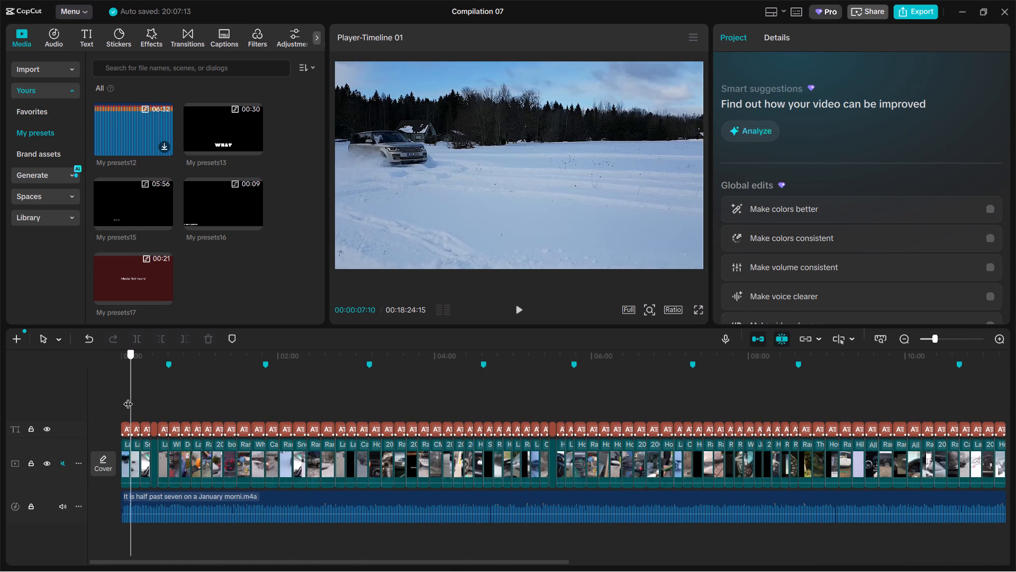
{"action": "scroll", "coordinate": [124, 397], "scroll_direction": "up", "scroll_amount": 5, "text": "ctrl"}
{"action": "left_click_drag", "start_coordinate": [124, 397], "coordinate": [137, 397]}
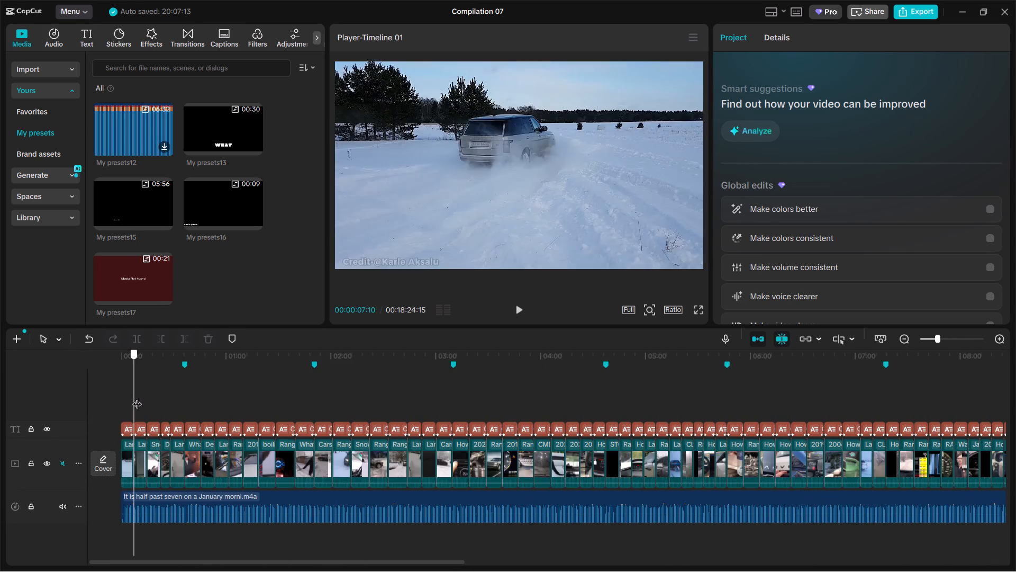
{"action": "left_click_drag", "start_coordinate": [137, 397], "coordinate": [150, 396]}
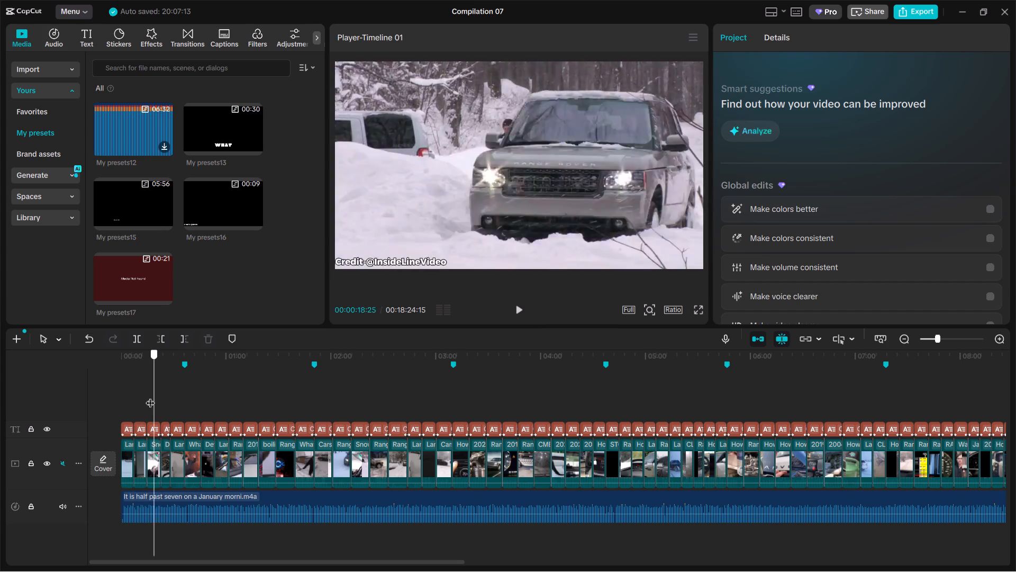
{"action": "left_click_drag", "start_coordinate": [150, 396], "coordinate": [185, 390]}
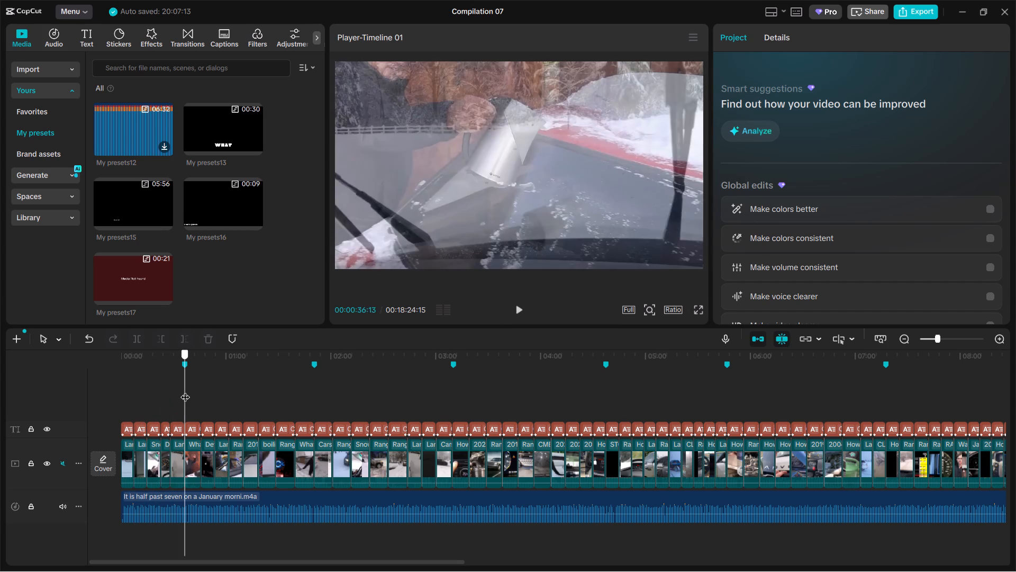
{"action": "left_click_drag", "start_coordinate": [185, 390], "coordinate": [178, 390]}
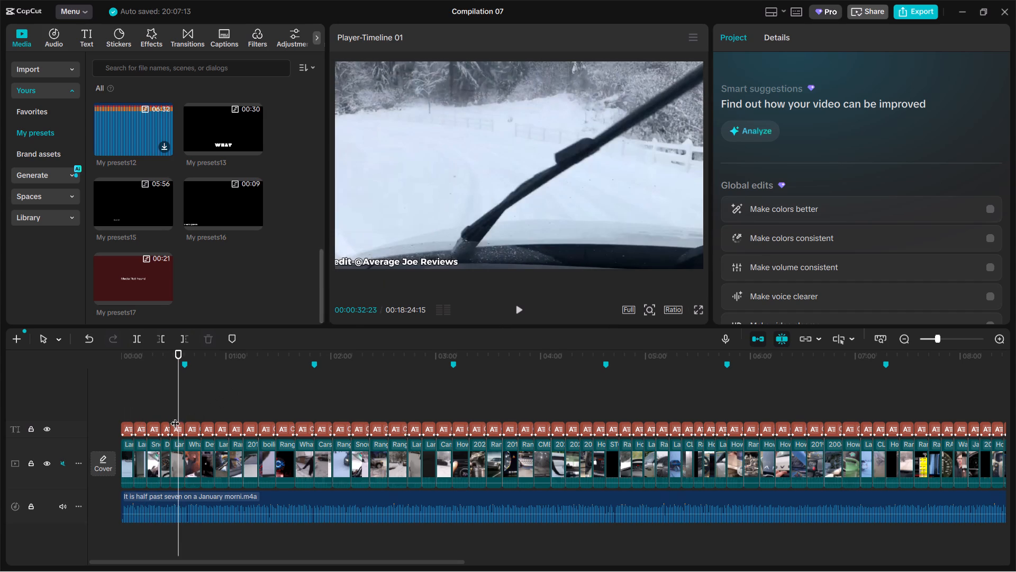
Turn off applying changes to all main captions and move the first source-credit caption to the frame's lower-left corner.
{"action": "left_click_drag", "start_coordinate": [174, 407], "coordinate": [116, 405]}
{"action": "scroll", "coordinate": [132, 403], "scroll_direction": "up", "scroll_amount": 6, "text": "ctrl"}
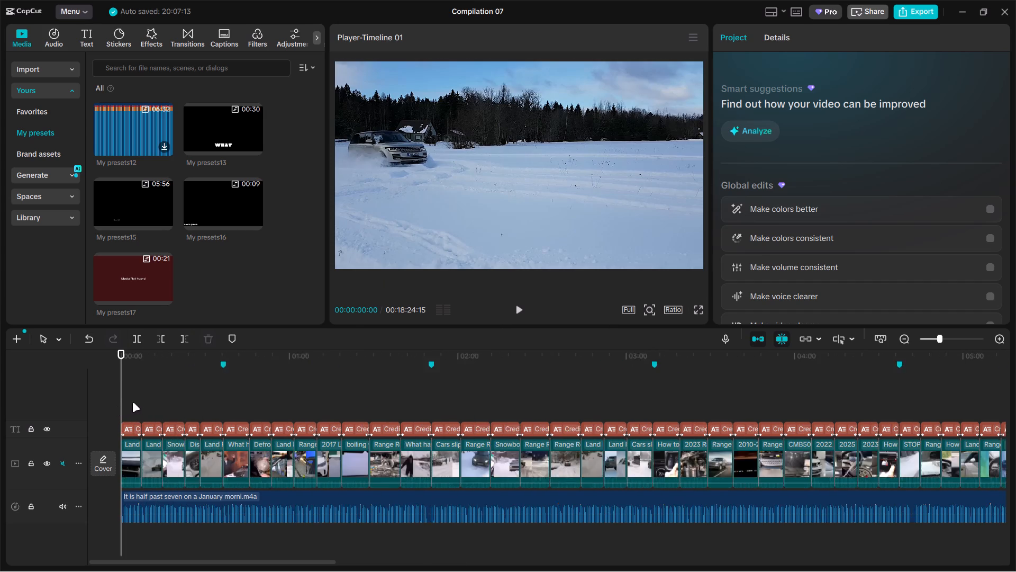
{"action": "scroll", "coordinate": [132, 403], "scroll_direction": "up", "scroll_amount": 3, "text": "ctrl"}
{"action": "left_click", "coordinate": [135, 423]}
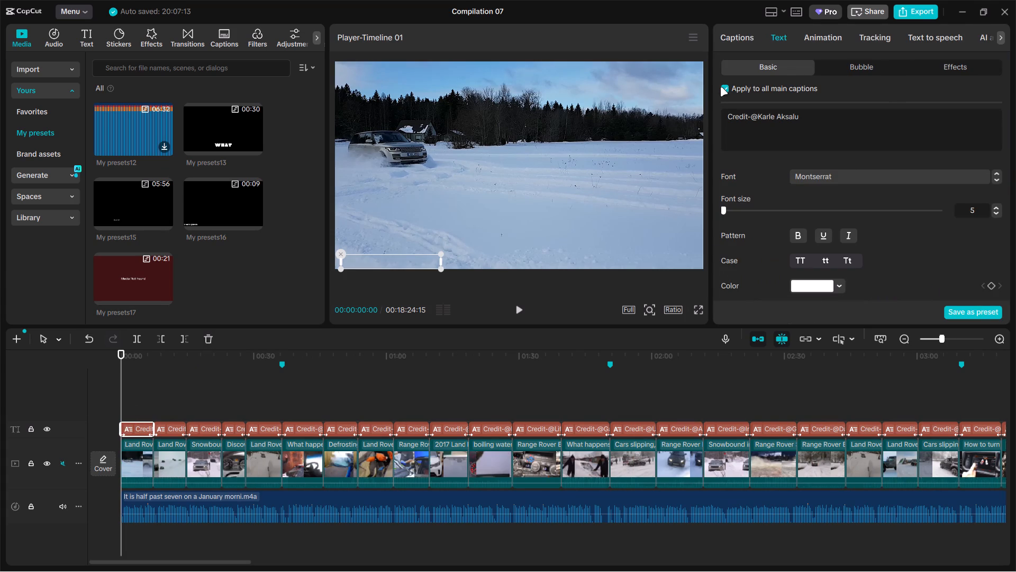
{"action": "left_click", "coordinate": [723, 87]}
{"action": "right_click", "coordinate": [314, 275]}
{"action": "double_click", "coordinate": [377, 261]}
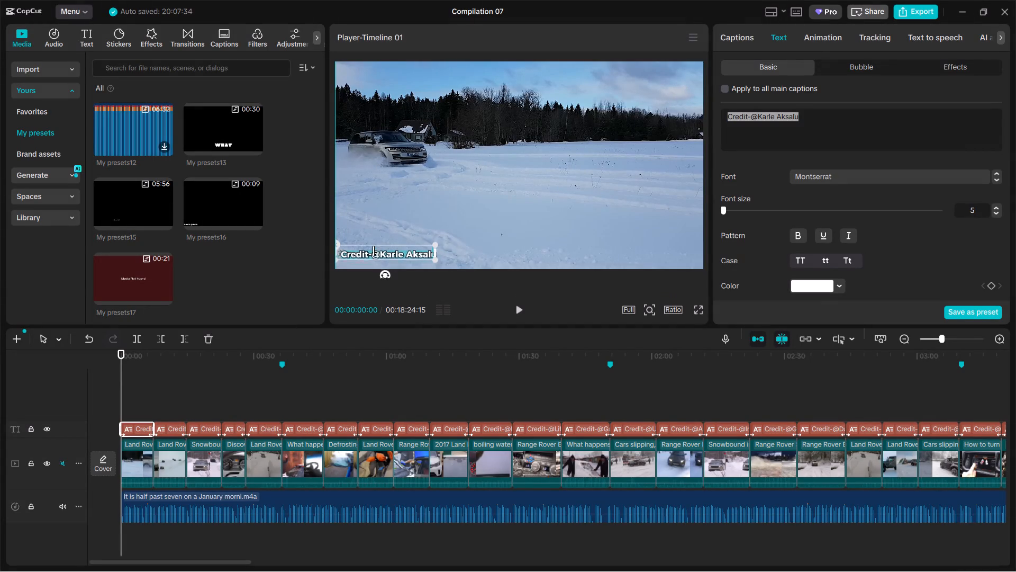
Align the SnorriMedia caption near 0:10 and the InsideLineVideo caption near 0:19 flush with the frame's lower-left corner.
{"action": "left_click", "coordinate": [167, 397]}
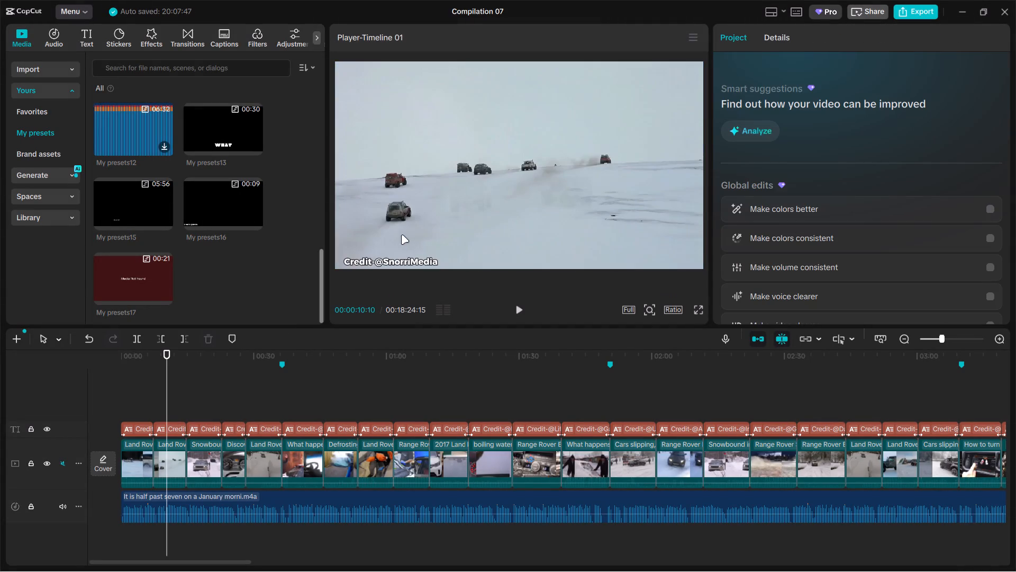
{"action": "left_click_drag", "start_coordinate": [360, 260], "coordinate": [352, 258]}
{"action": "left_click", "coordinate": [221, 387]}
{"action": "left_click", "coordinate": [205, 394]}
{"action": "left_click", "coordinate": [361, 259]}
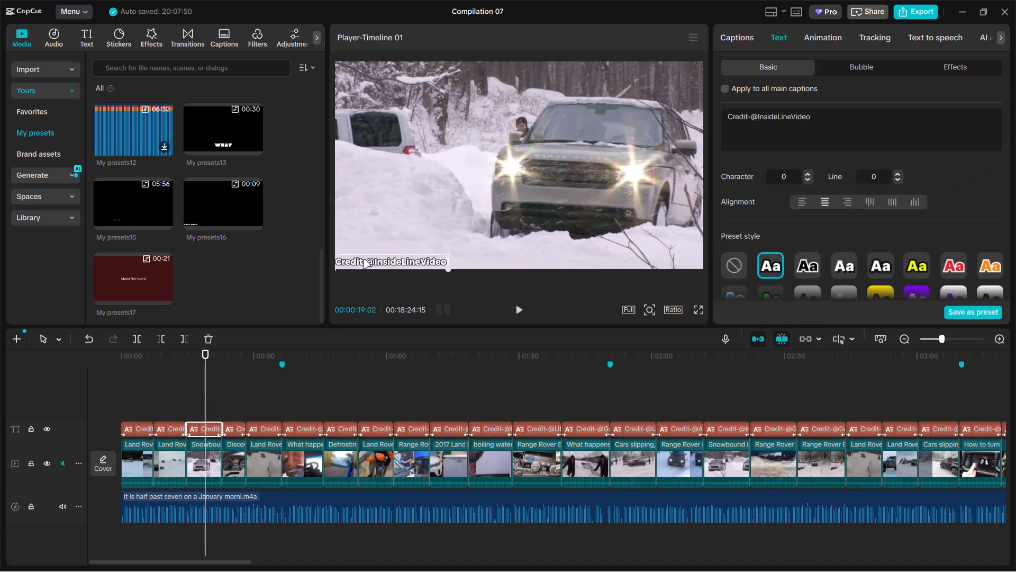
Align the source-credit caption near 0:26 and the Average Joe Reviews caption near 0:33 flush with the frame's lower-left corner.
{"action": "left_click", "coordinate": [237, 391]}
{"action": "left_click", "coordinate": [368, 263]}
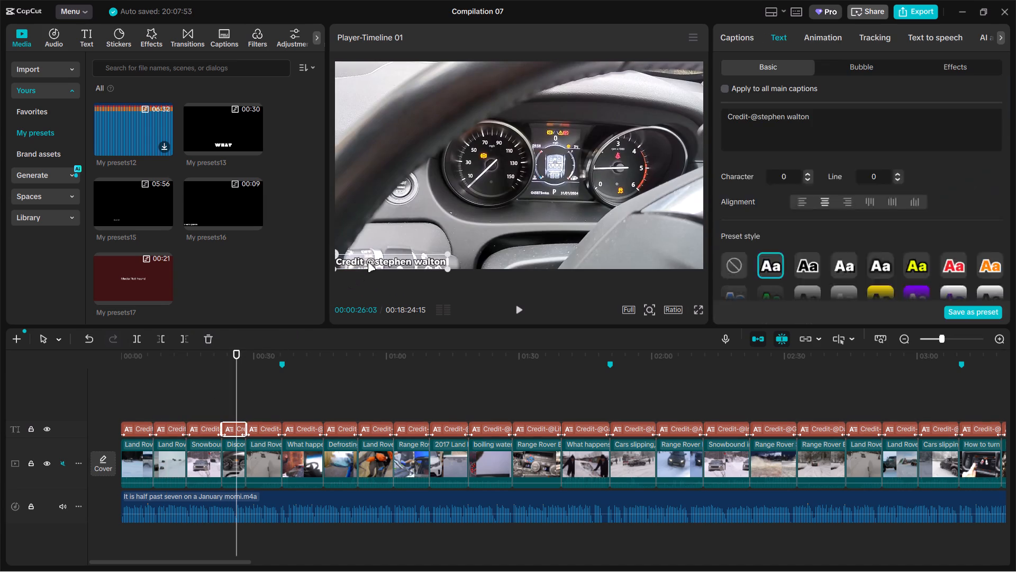
{"action": "left_click", "coordinate": [268, 395]}
{"action": "left_click_drag", "start_coordinate": [372, 266], "coordinate": [388, 258]}
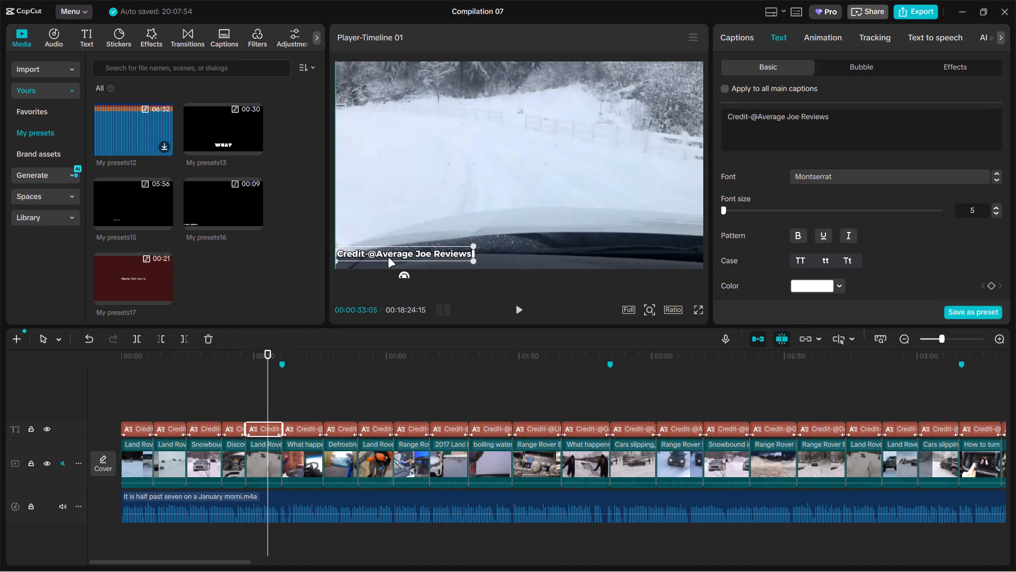
{"action": "left_click_drag", "start_coordinate": [388, 258], "coordinate": [385, 269]}
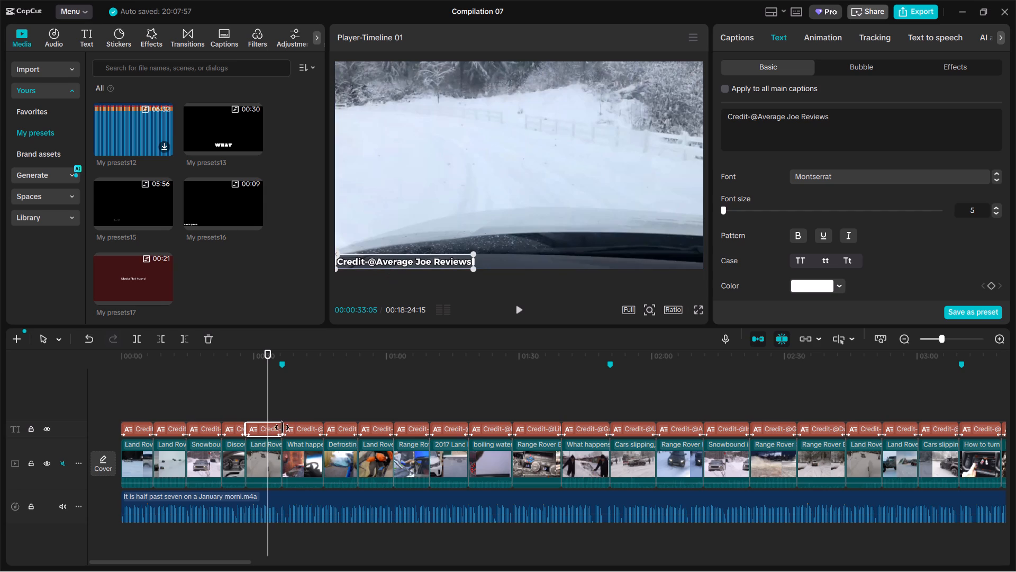
Align the Garage 54 caption near 0:41 and the Stanix Garage caption near 0:50 flush with the frame's lower-left corner.
{"action": "scroll", "coordinate": [280, 428], "scroll_direction": "down", "scroll_amount": 6, "text": "ctrl"}
{"action": "left_click", "coordinate": [215, 408]}
{"action": "left_click_drag", "start_coordinate": [367, 260], "coordinate": [366, 260]}
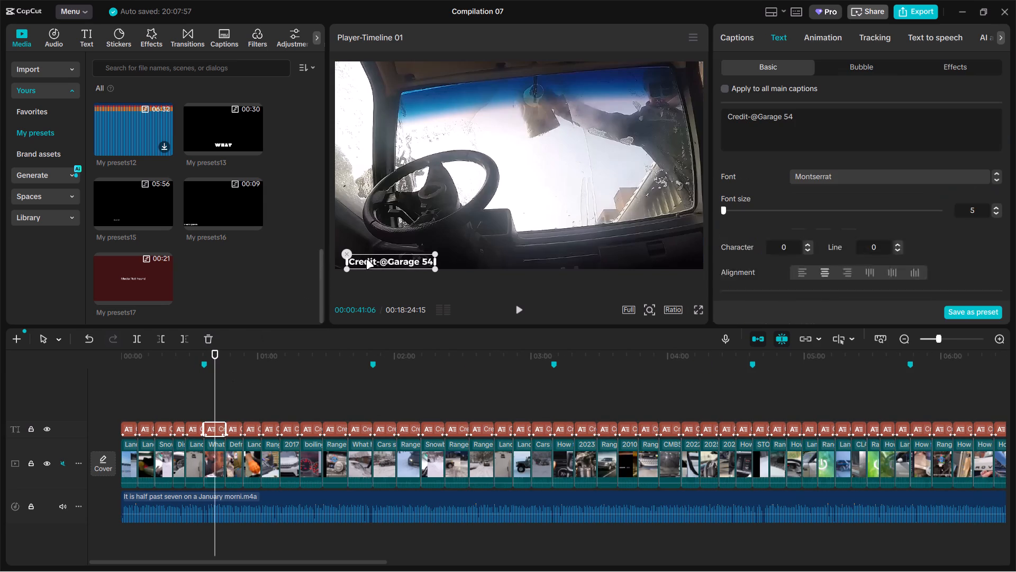
{"action": "left_click_drag", "start_coordinate": [366, 260], "coordinate": [356, 260]}
{"action": "left_click_drag", "start_coordinate": [372, 260], "coordinate": [358, 256]}
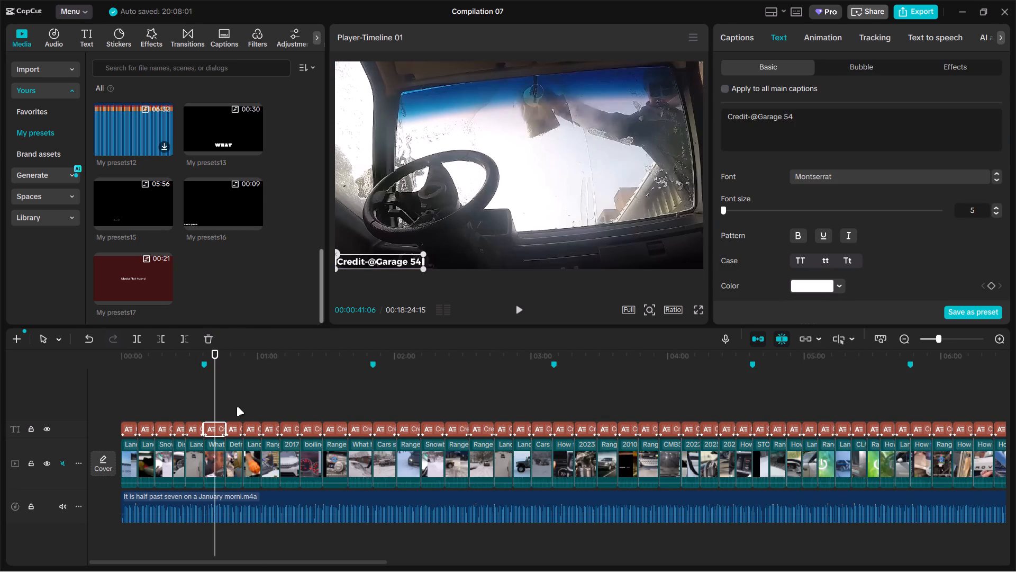
{"action": "left_click", "coordinate": [237, 407]}
{"action": "left_click", "coordinate": [364, 261]}
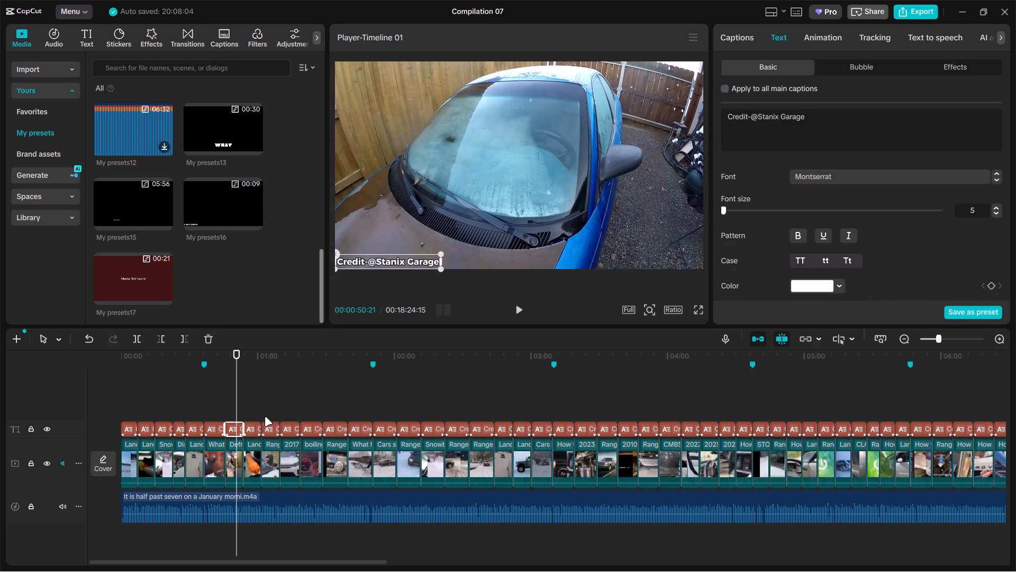
Align the Titan Auto Glass caption near 0:58 and the Alex Car Care Studio caption near 1:05 flush with the frame's lower-left corner.
{"action": "left_click", "coordinate": [254, 408]}
{"action": "left_click", "coordinate": [362, 263]}
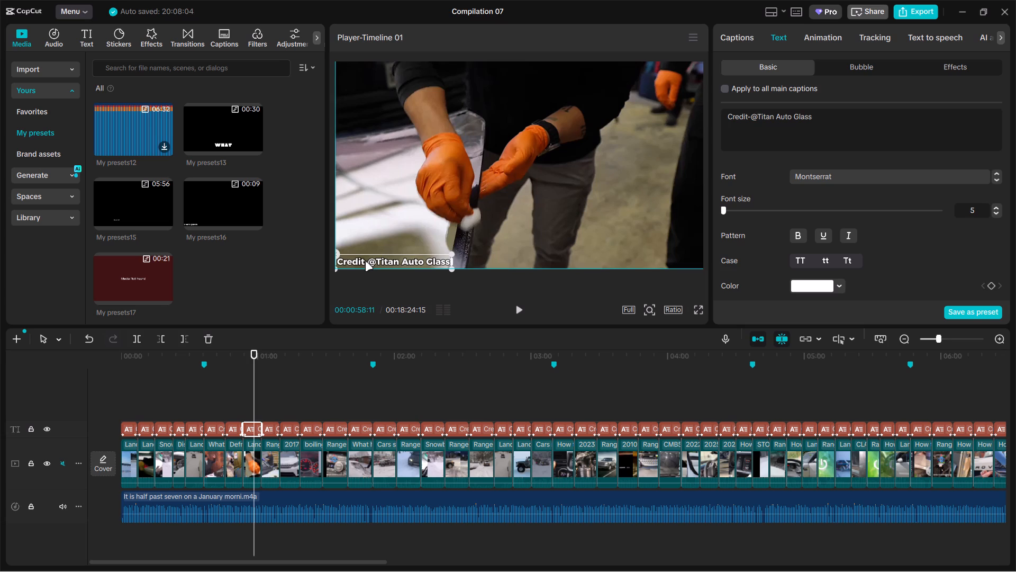
{"action": "left_click", "coordinate": [276, 398]}
{"action": "left_click", "coordinate": [269, 407]}
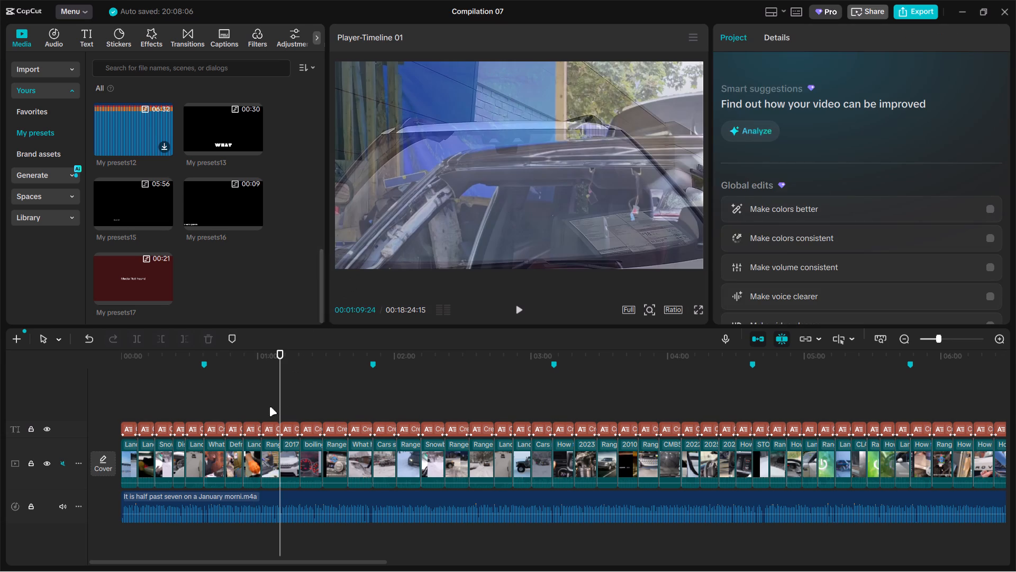
{"action": "left_click_drag", "start_coordinate": [376, 265], "coordinate": [385, 262]}
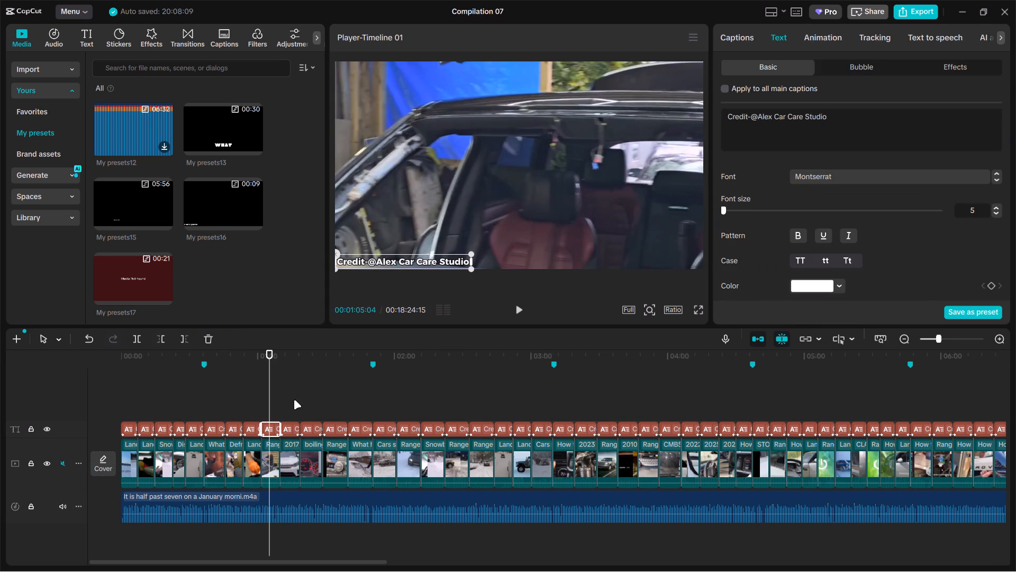
Align the Mobile Glass LLC caption near 1:15 and the REMzone caption near 1:21 flush with the frame's lower-left corner.
{"action": "left_click", "coordinate": [294, 400]}
{"action": "left_click", "coordinate": [383, 259]}
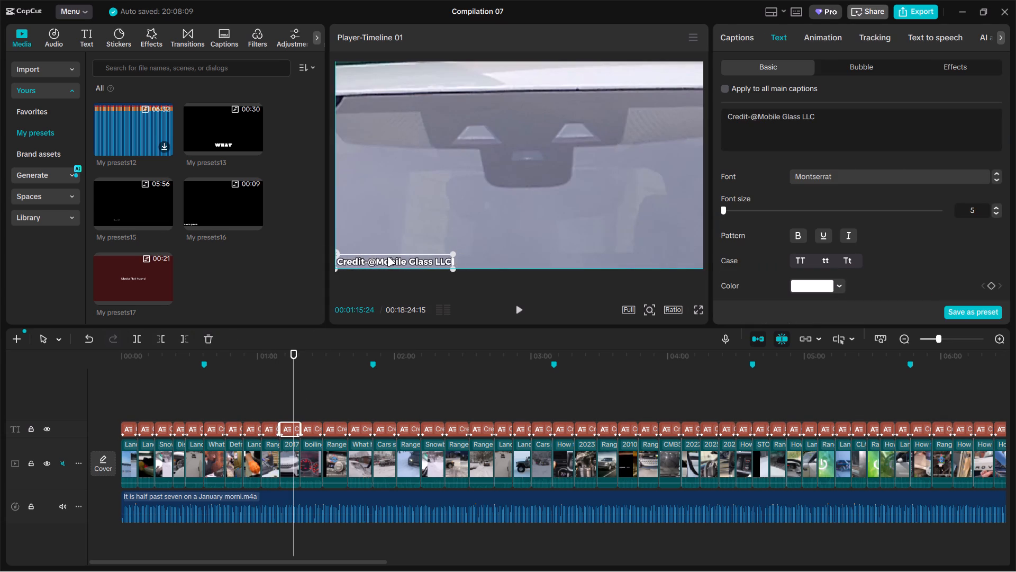
{"action": "left_click", "coordinate": [306, 394]}
{"action": "left_click_drag", "start_coordinate": [372, 260], "coordinate": [365, 260]}
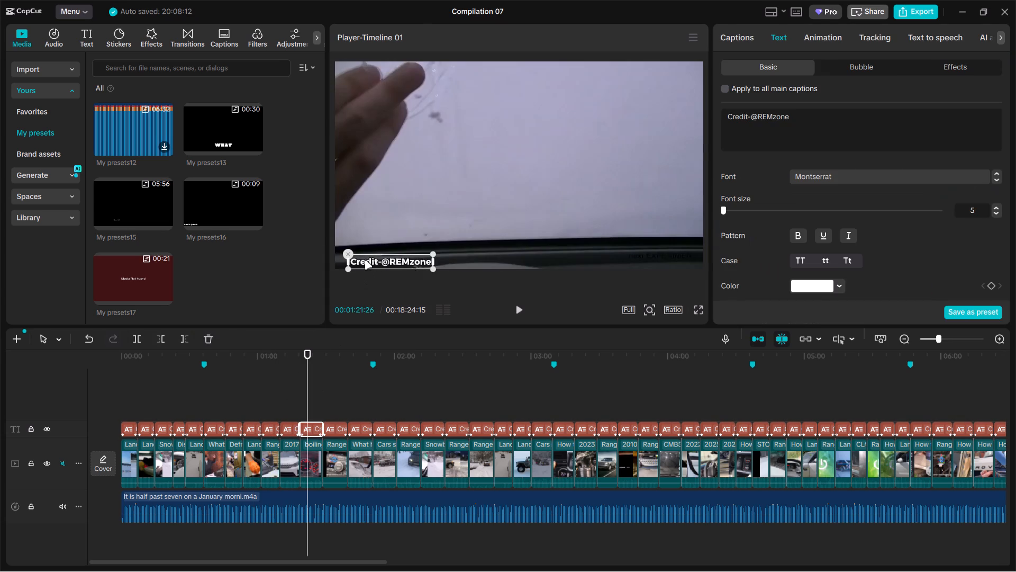
{"action": "left_click_drag", "start_coordinate": [365, 260], "coordinate": [360, 261]}
Align the source-credit caption near 1:32 and the Garage 54 caption near 1:45 flush with the frame's lower-left corner.
{"action": "left_click", "coordinate": [333, 377]}
{"action": "left_click_drag", "start_coordinate": [361, 263], "coordinate": [367, 262]}
{"action": "left_click", "coordinate": [360, 381]}
{"action": "left_click_drag", "start_coordinate": [367, 263], "coordinate": [361, 264]}
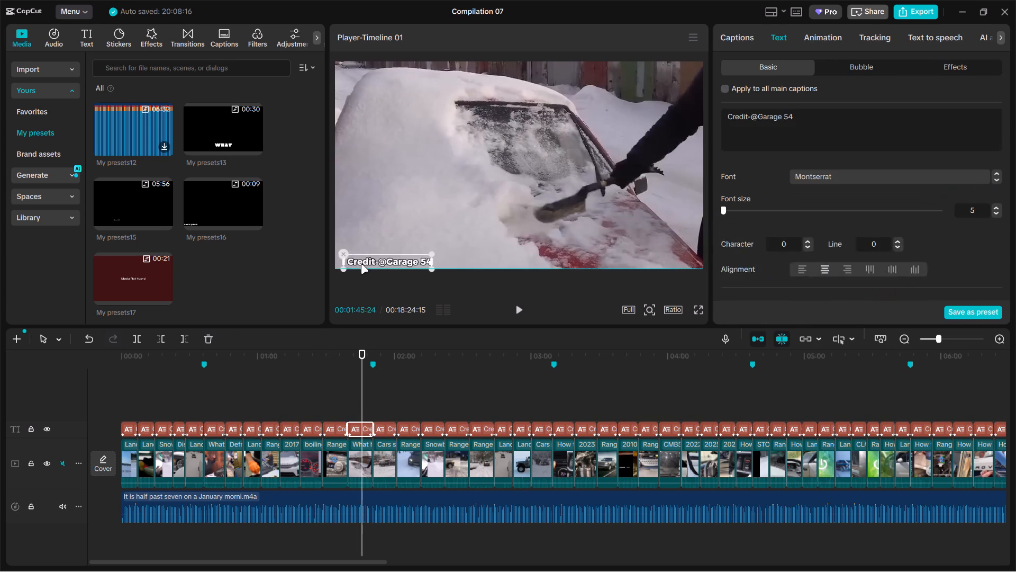
{"action": "left_click_drag", "start_coordinate": [361, 264], "coordinate": [356, 264]}
Align the Urban Pictures, Alex 4x4Club and following source-credit captions near 1:57, 2:05 and 2:16 flush with the frame's lower-left corner.
{"action": "left_click", "coordinate": [388, 371]}
{"action": "left_click", "coordinate": [378, 262]}
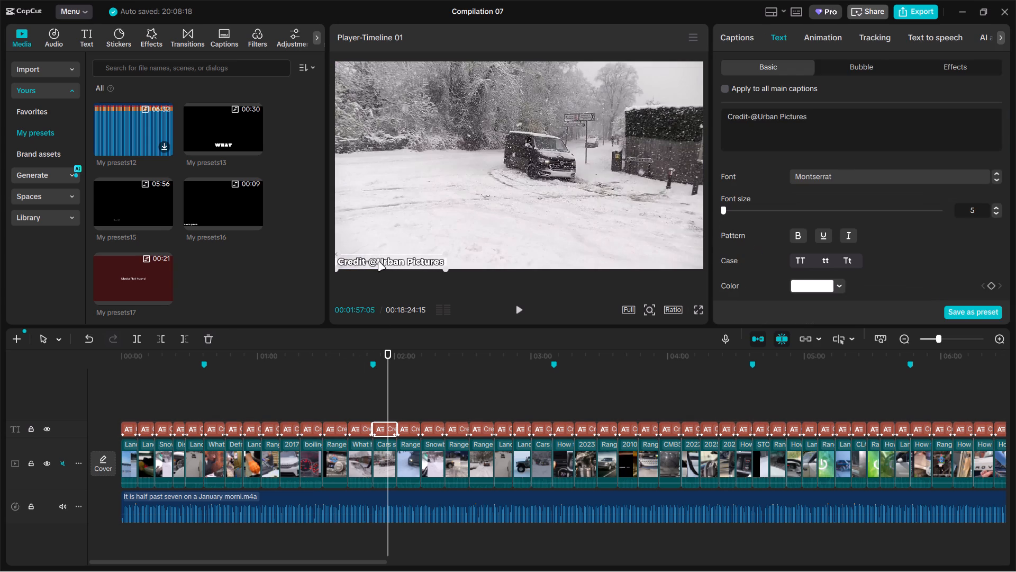
{"action": "left_click", "coordinate": [407, 399]}
{"action": "left_click", "coordinate": [365, 266]}
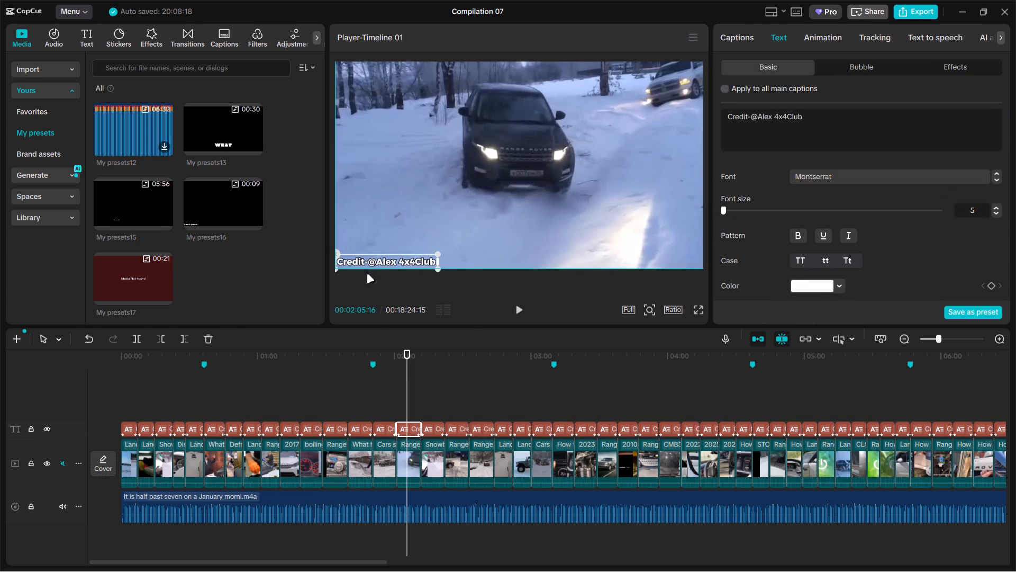
{"action": "left_click", "coordinate": [433, 391]}
{"action": "left_click_drag", "start_coordinate": [378, 265], "coordinate": [384, 262]}
{"action": "left_click", "coordinate": [461, 389]}
{"action": "left_click_drag", "start_coordinate": [385, 263], "coordinate": [356, 261]}
{"action": "left_click", "coordinate": [480, 388]}
{"action": "left_click_drag", "start_coordinate": [361, 260], "coordinate": [356, 260]}
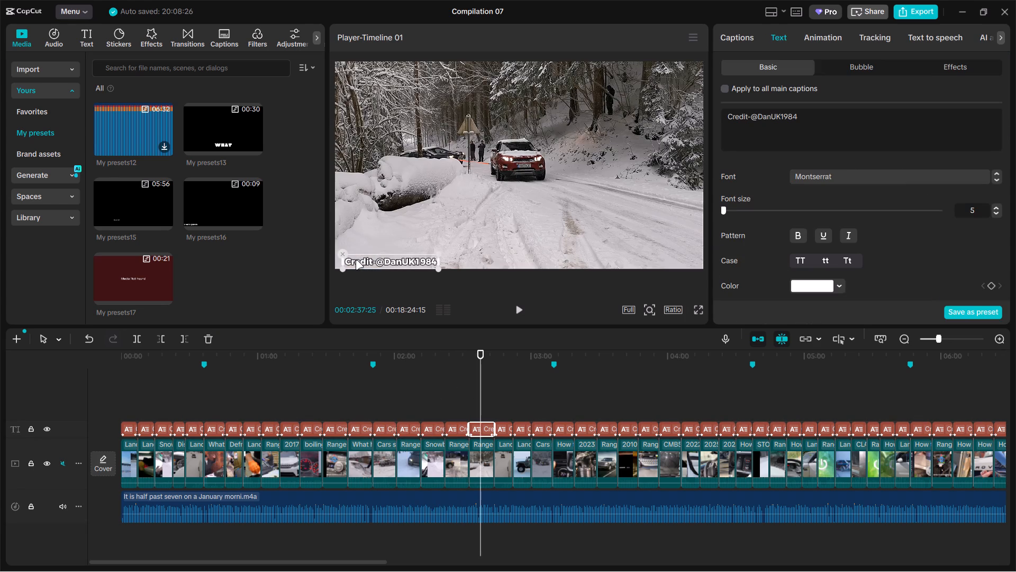
{"action": "left_click_drag", "start_coordinate": [356, 260], "coordinate": [352, 258]}
Align the Average Joe Reviews caption near 2:48 and the source-credit caption near 2:56 flush with the frame's lower-left corner.
{"action": "left_click", "coordinate": [504, 392]}
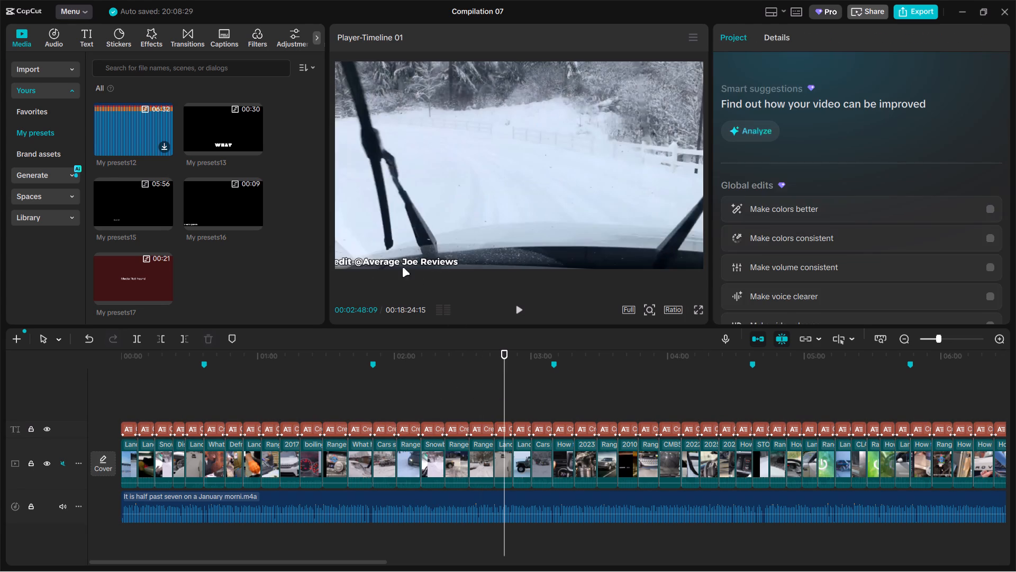
{"action": "left_click_drag", "start_coordinate": [391, 263], "coordinate": [402, 260]}
{"action": "left_click", "coordinate": [523, 395]}
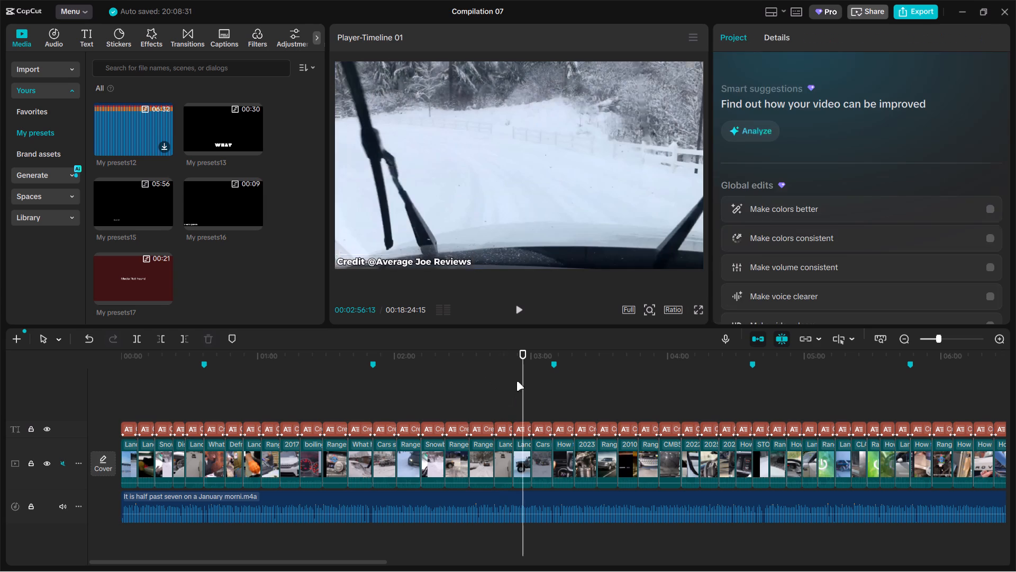
{"action": "left_click_drag", "start_coordinate": [380, 267], "coordinate": [373, 266]}
Check the Urban Pictures caption near 3:04 and align the Lurgs How To Guides caption near 3:14 with the frame's lower-left corner.
{"action": "left_click", "coordinate": [541, 403]}
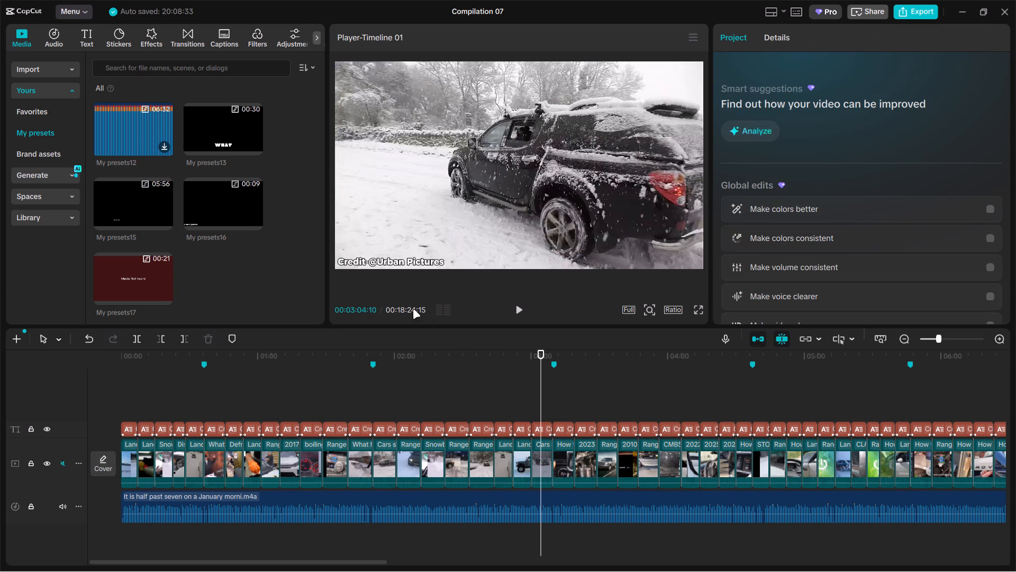
{"action": "left_click", "coordinate": [564, 399]}
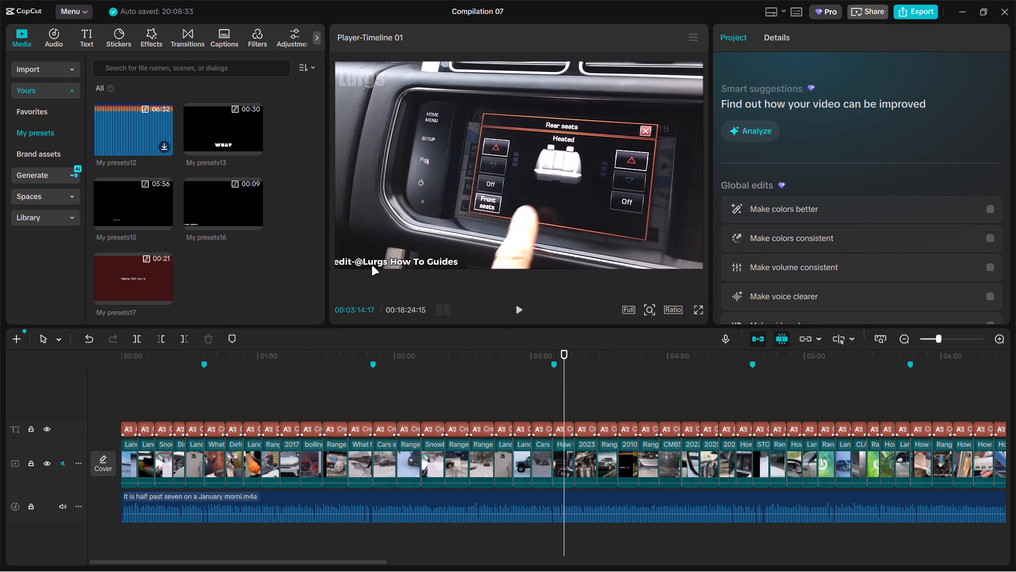
{"action": "left_click_drag", "start_coordinate": [371, 266], "coordinate": [384, 265]}
{"action": "left_click", "coordinate": [493, 187]}
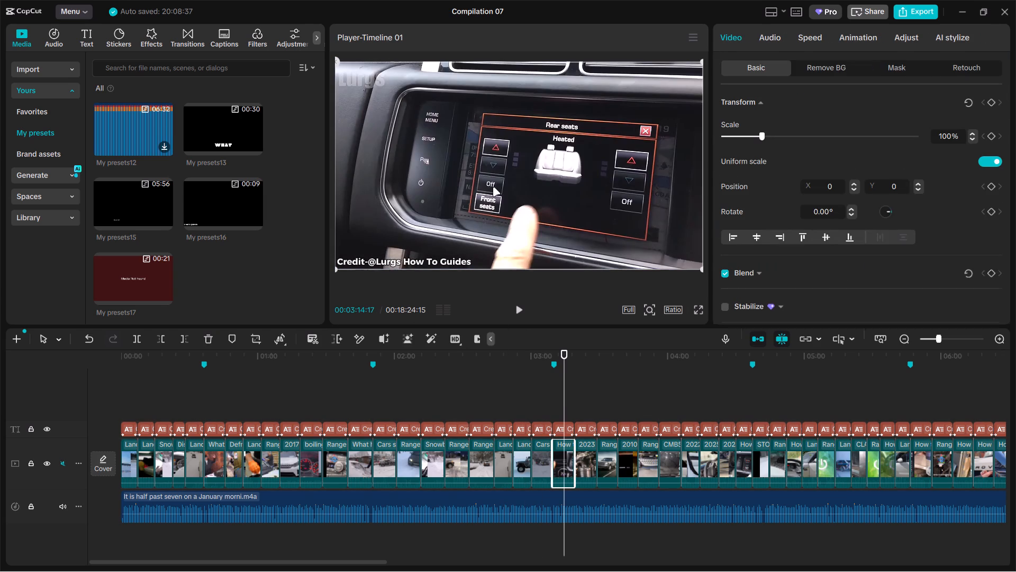
Scale the Lurgs How To Guides clip near 3:14 up to 133%.
{"action": "left_click_drag", "start_coordinate": [763, 137], "coordinate": [775, 133]}
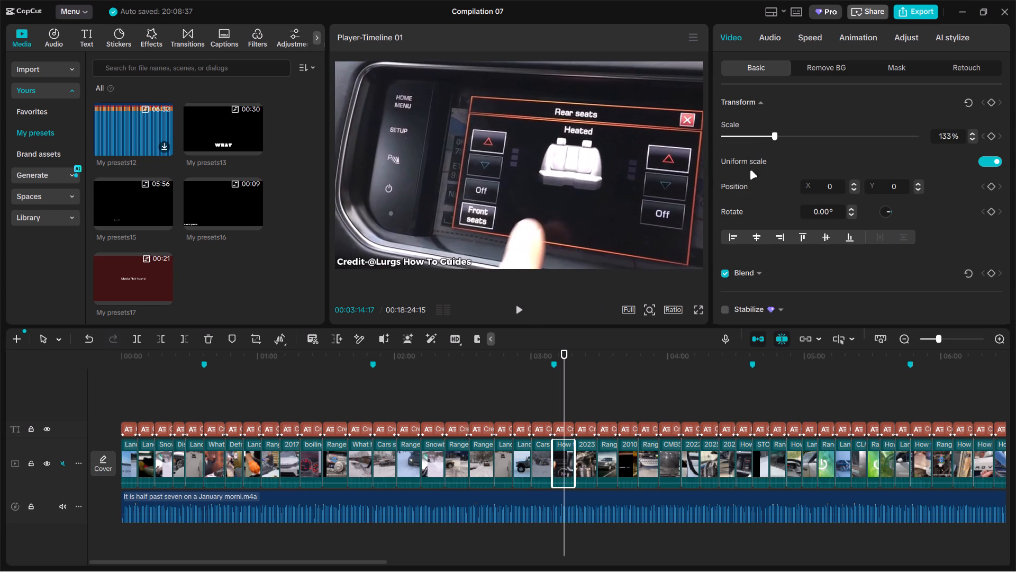
Align the youtoobe169 caption near 3:23, the next one, and the source-credit caption near 3:43 flush with the frame's lower-left corner.
{"action": "left_click", "coordinate": [585, 404]}
{"action": "left_click", "coordinate": [377, 264]}
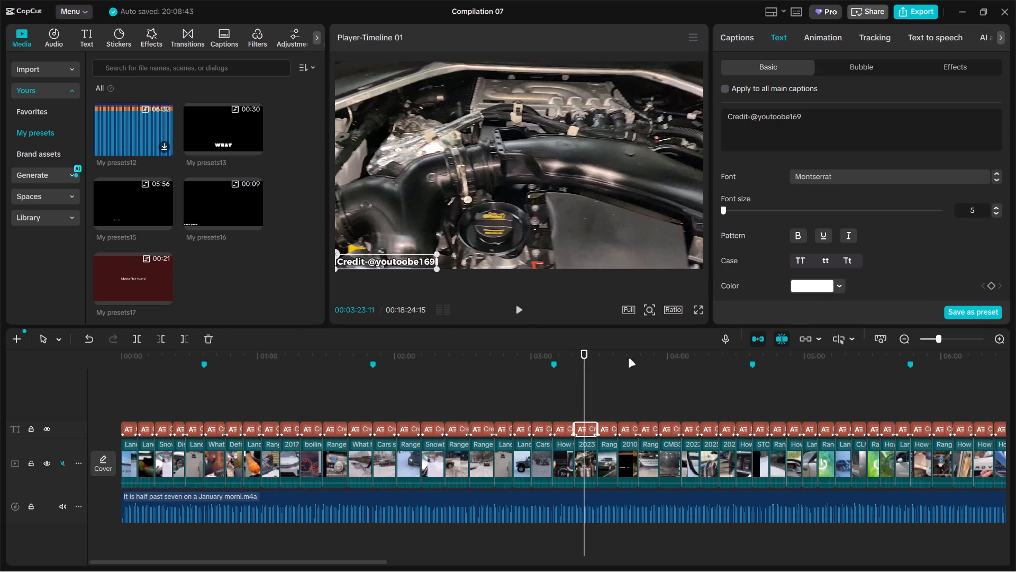
{"action": "left_click", "coordinate": [609, 397]}
{"action": "left_click_drag", "start_coordinate": [401, 263], "coordinate": [422, 265]}
{"action": "left_click", "coordinate": [629, 392]}
{"action": "left_click_drag", "start_coordinate": [382, 261], "coordinate": [374, 261]}
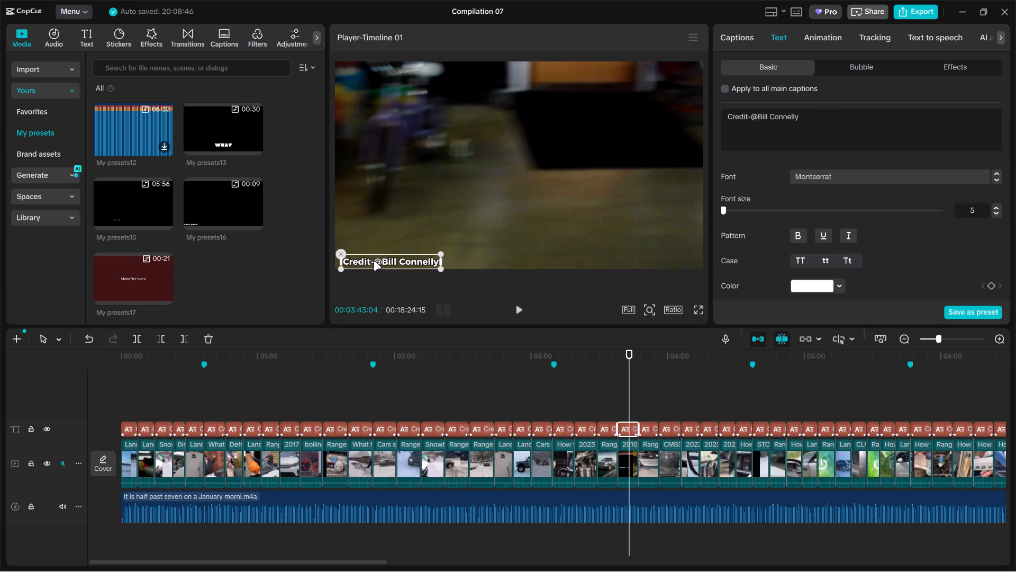
{"action": "left_click_drag", "start_coordinate": [374, 261], "coordinate": [374, 262]}
Align the source-credit caption near 3:50 and the EVERYTHING AUTOGLASS caption near 4:00 flush with the frame's lower-left corner.
{"action": "left_click", "coordinate": [647, 401]}
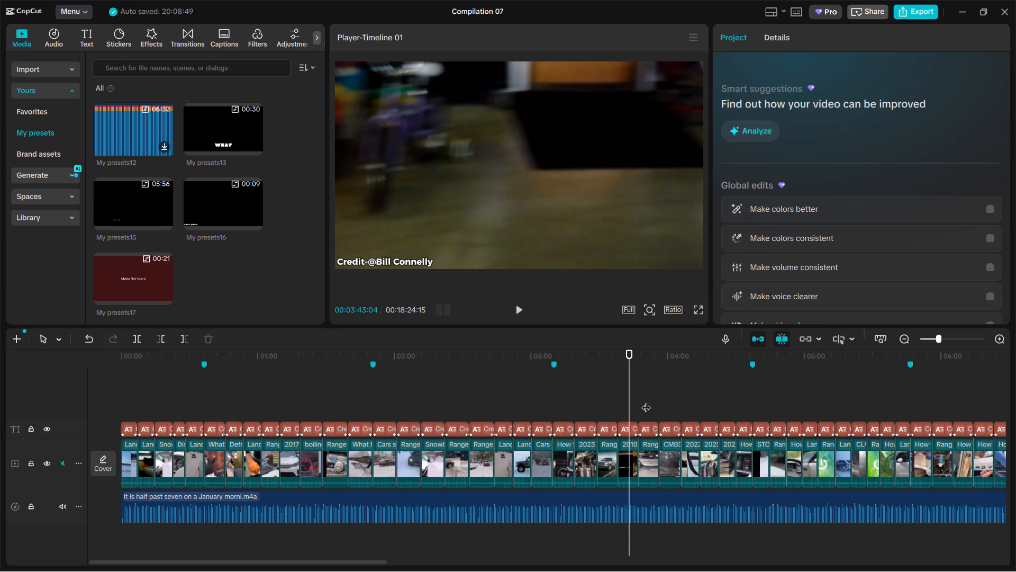
{"action": "left_click", "coordinate": [387, 266]}
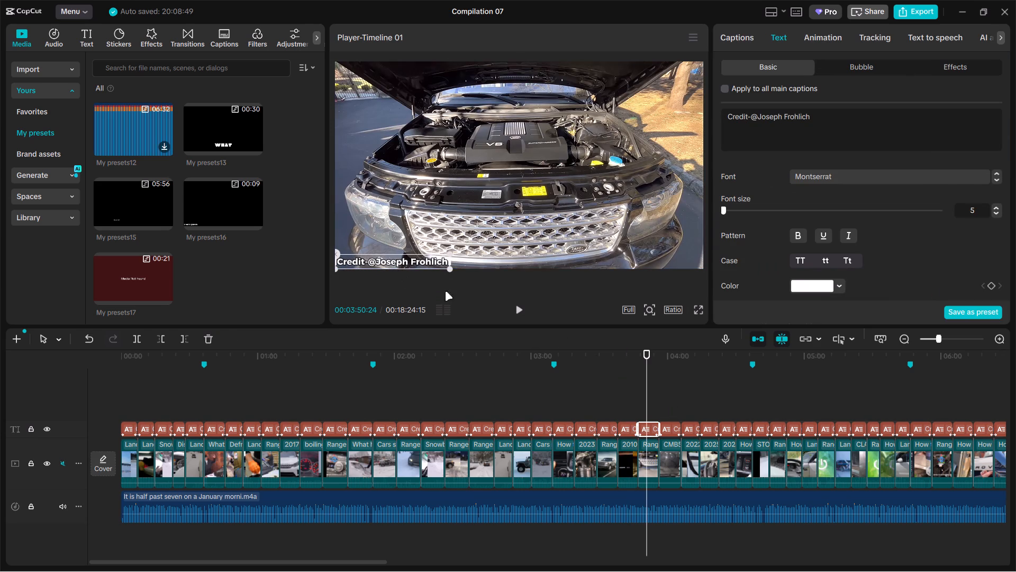
{"action": "left_click", "coordinate": [669, 392]}
{"action": "left_click_drag", "start_coordinate": [388, 260], "coordinate": [424, 260]}
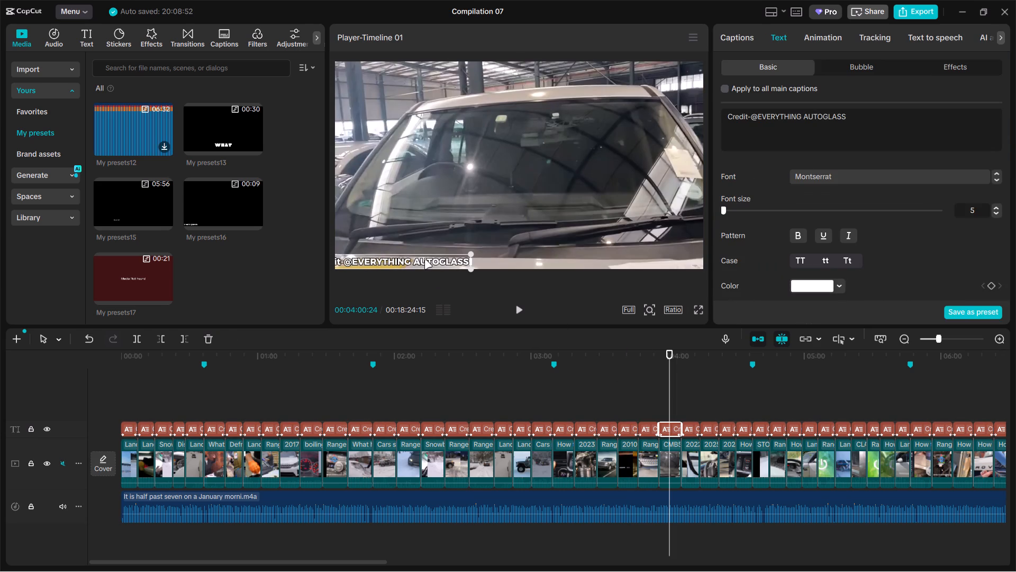
{"action": "left_click_drag", "start_coordinate": [424, 260], "coordinate": [427, 260]}
{"action": "left_click_drag", "start_coordinate": [407, 259], "coordinate": [427, 257]}
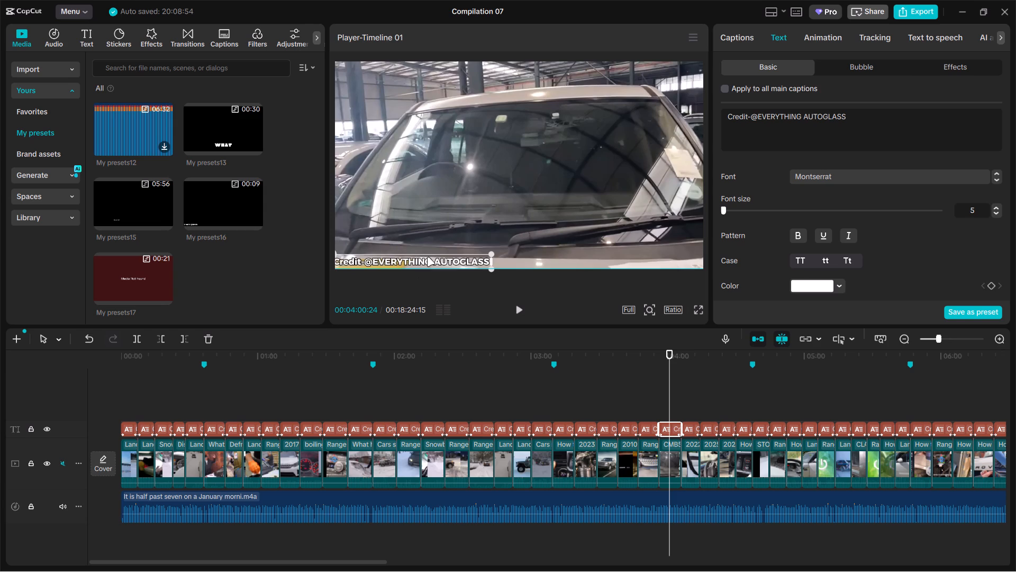
{"action": "left_click_drag", "start_coordinate": [427, 257], "coordinate": [429, 257]}
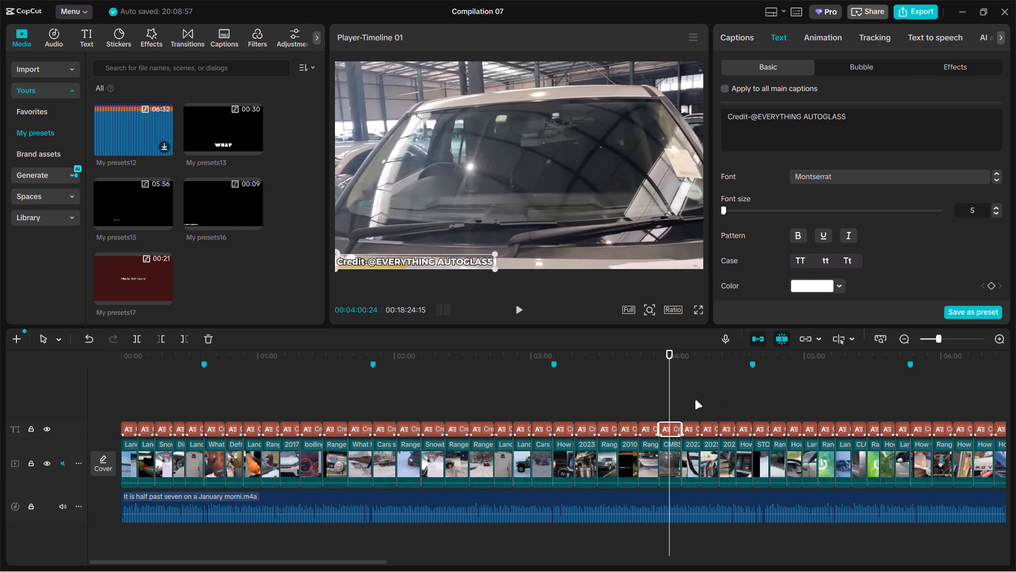
Align the MEDCARS, Off-Road-Life and Acklam Cars captions near 4:09, 4:18 and 4:24 flush with the frame's lower-left corner.
{"action": "left_click", "coordinate": [689, 395]}
{"action": "left_click_drag", "start_coordinate": [389, 264], "coordinate": [383, 263]}
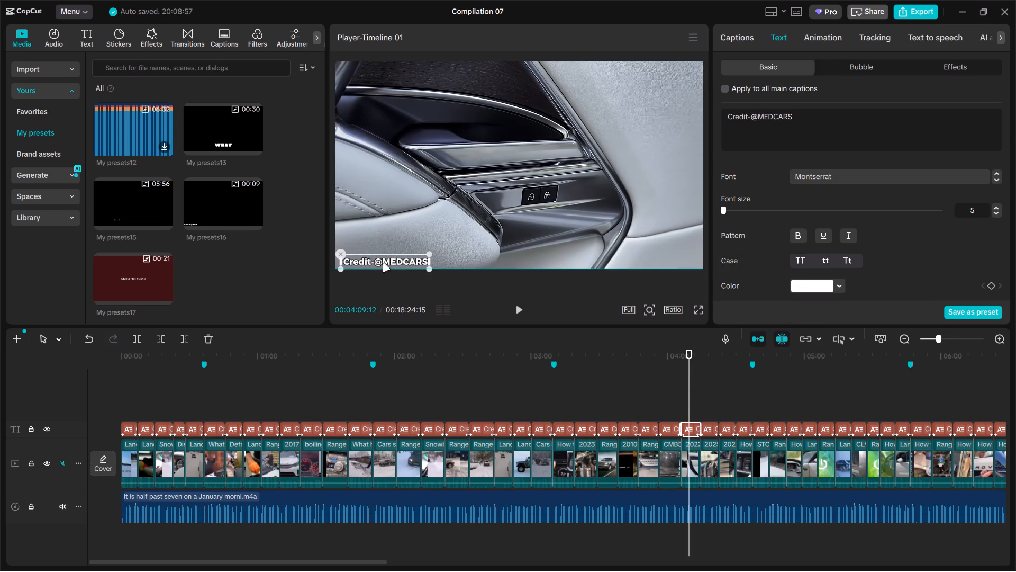
{"action": "left_click_drag", "start_coordinate": [383, 263], "coordinate": [378, 263]}
{"action": "left_click", "coordinate": [710, 405]}
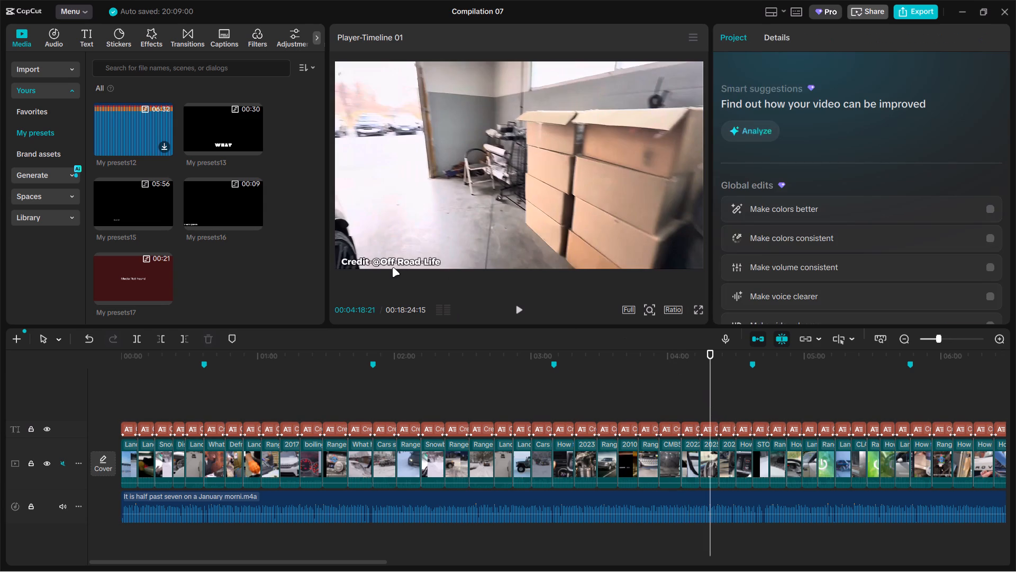
{"action": "left_click_drag", "start_coordinate": [392, 267], "coordinate": [387, 266]}
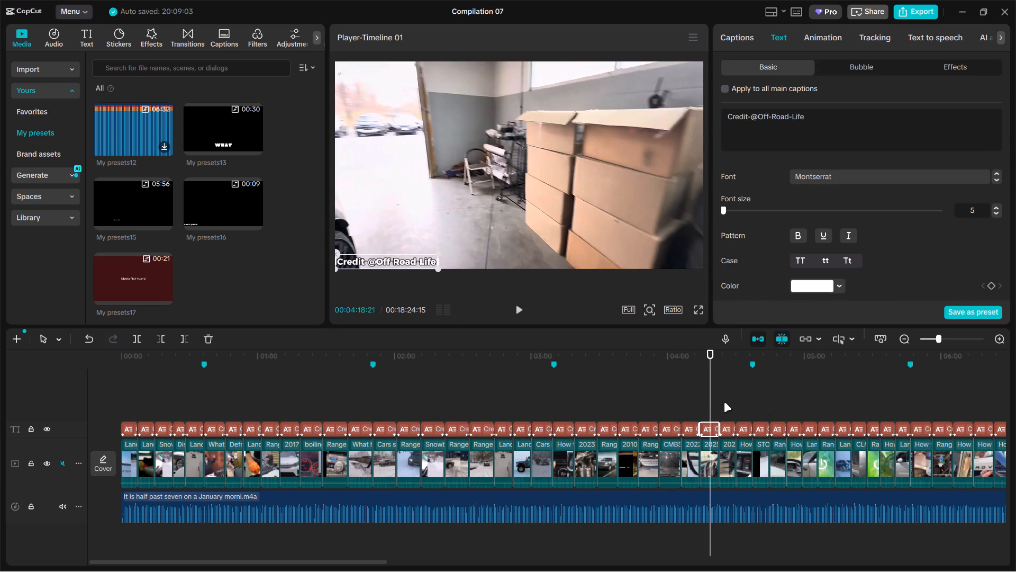
{"action": "left_click", "coordinate": [724, 403]}
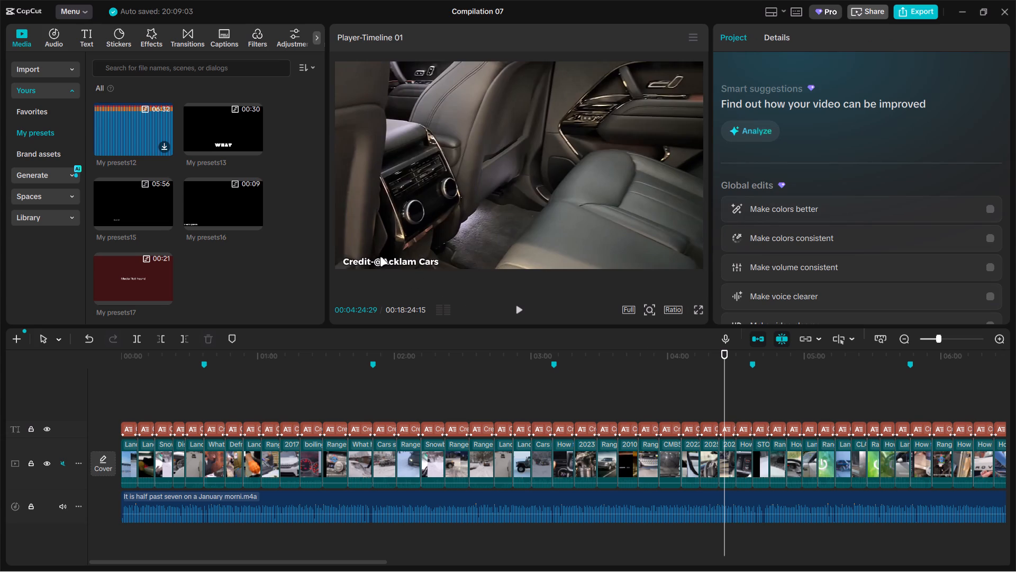
{"action": "left_click_drag", "start_coordinate": [380, 257], "coordinate": [373, 256]}
Align the Lurgs How To Guides caption near 4:32 and the source-credit caption after it with the frame's lower-left corner.
{"action": "left_click", "coordinate": [750, 405]}
{"action": "left_click", "coordinate": [739, 404]}
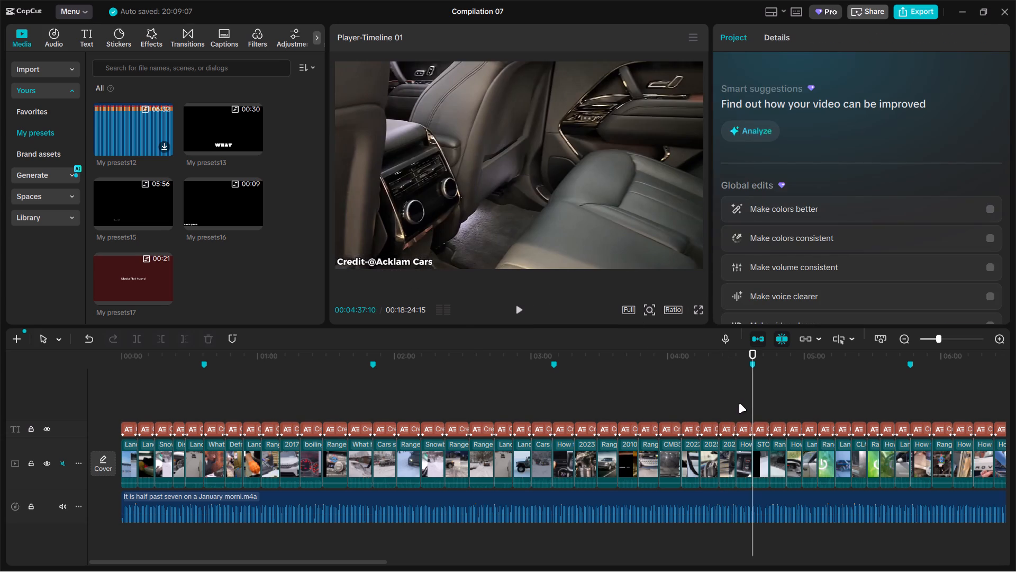
{"action": "left_click", "coordinate": [742, 401]}
{"action": "left_click_drag", "start_coordinate": [402, 259], "coordinate": [415, 257]}
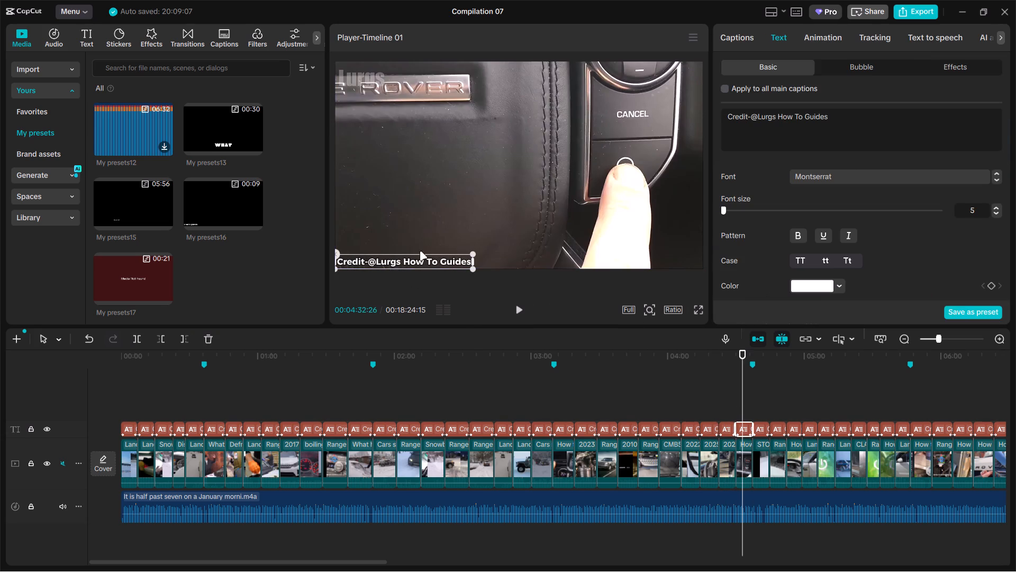
{"action": "left_click", "coordinate": [759, 394]}
{"action": "left_click_drag", "start_coordinate": [369, 259], "coordinate": [354, 257]}
Align the Jager Engineering caption near 4:49 and the How to with Bob caption near 4:56 with the frame's lower-left corner.
{"action": "left_click", "coordinate": [781, 388]}
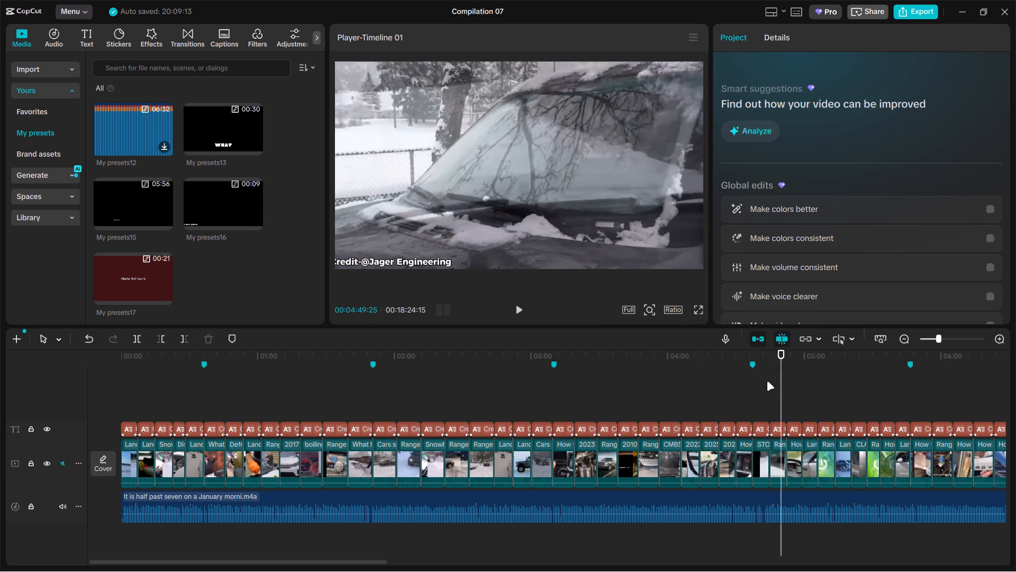
{"action": "left_click_drag", "start_coordinate": [374, 257], "coordinate": [383, 257]}
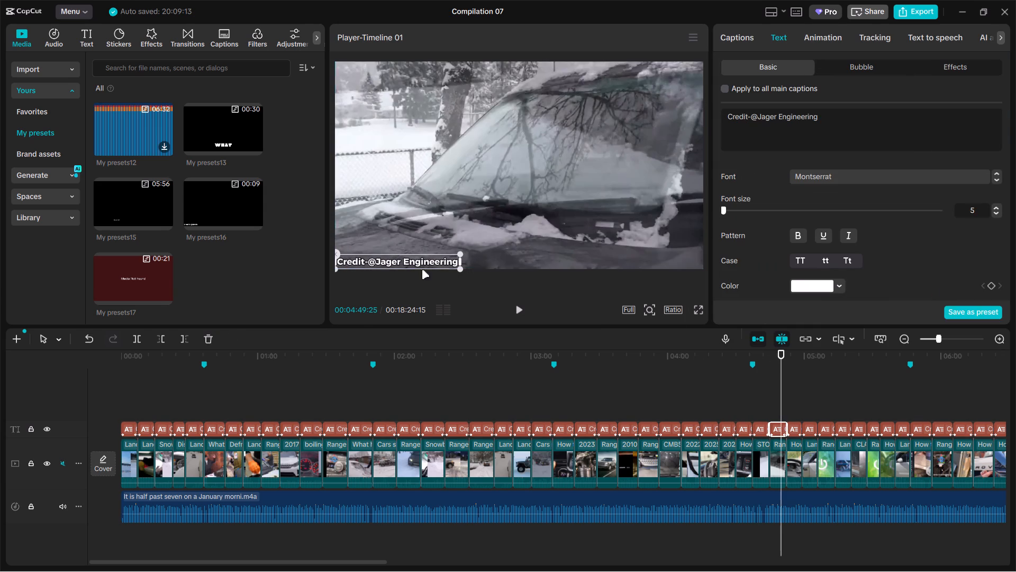
{"action": "left_click", "coordinate": [795, 385]}
{"action": "left_click_drag", "start_coordinate": [376, 267], "coordinate": [384, 262]}
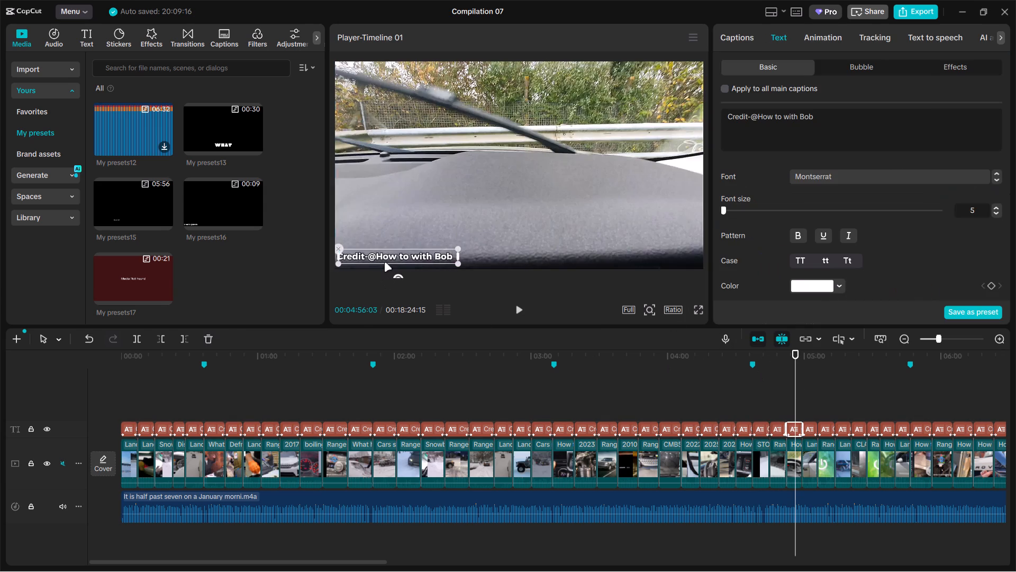
{"action": "left_click_drag", "start_coordinate": [384, 262], "coordinate": [382, 266]}
Align the Elvrolet's Garage caption near 5:02 and the HardReset_info CARs caption near 5:08 with the frame's lower-left corner.
{"action": "left_click", "coordinate": [810, 401]}
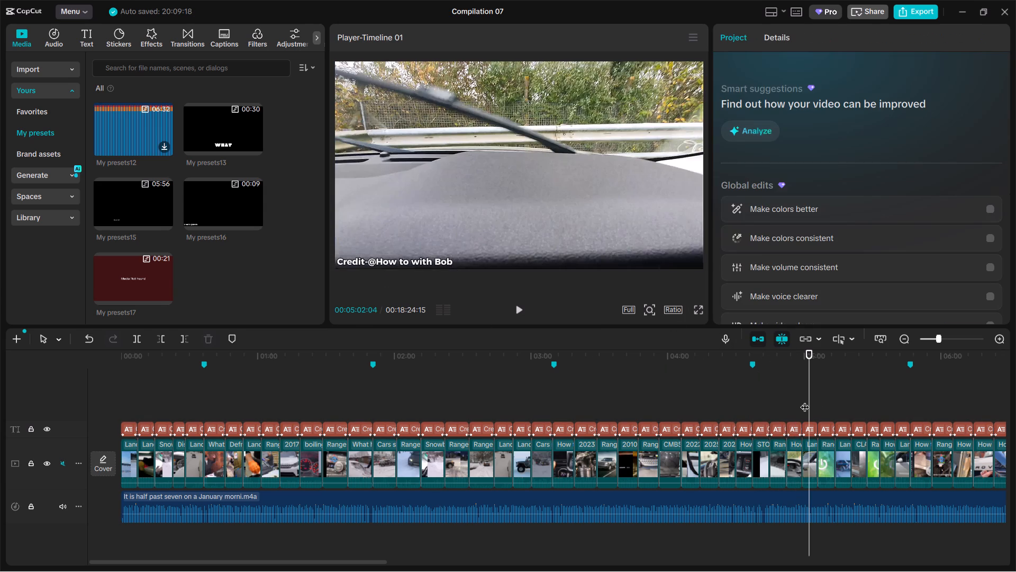
{"action": "left_click_drag", "start_coordinate": [407, 267], "coordinate": [412, 264]}
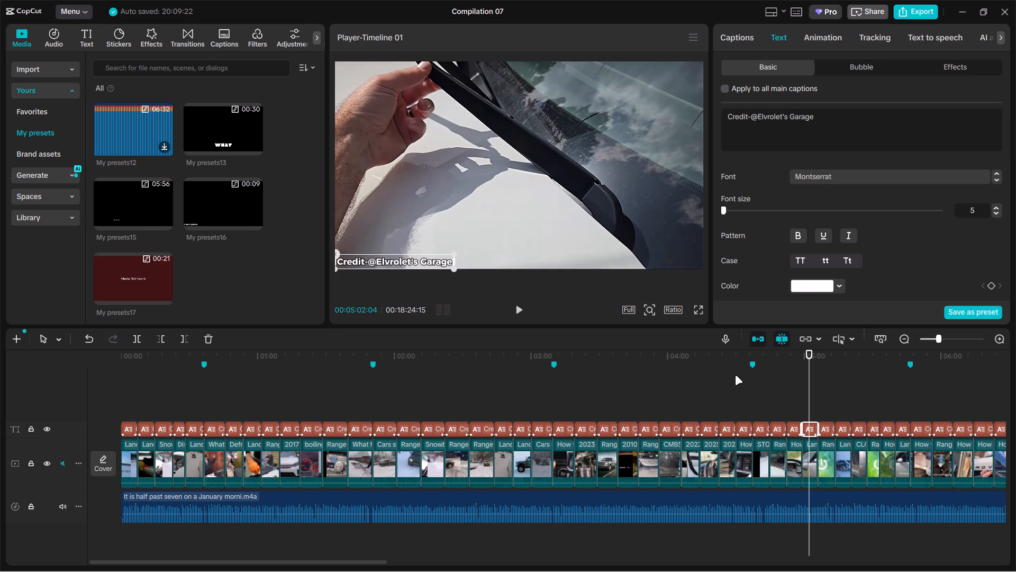
{"action": "left_click", "coordinate": [823, 394]}
{"action": "left_click_drag", "start_coordinate": [401, 269], "coordinate": [407, 265]}
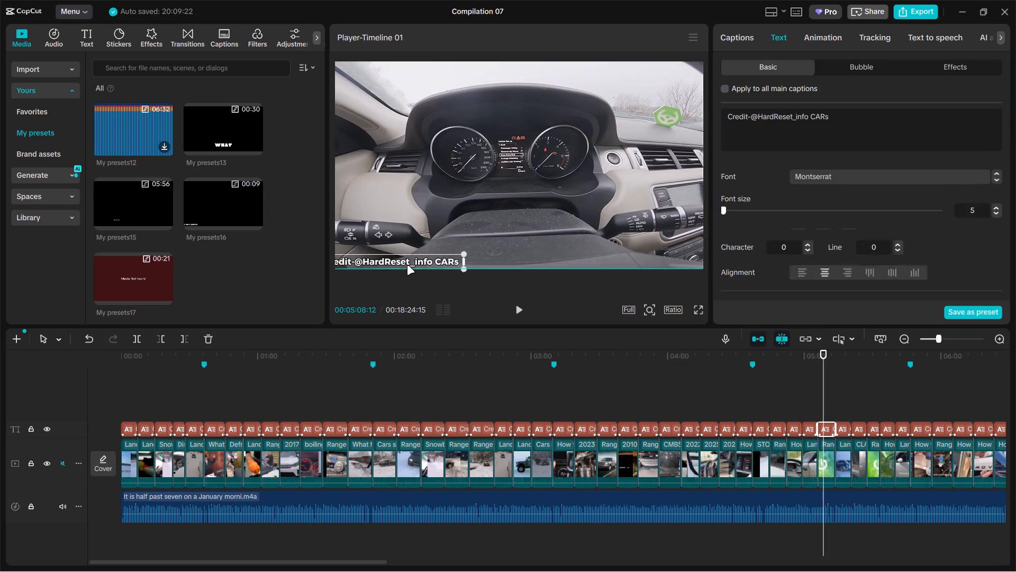
{"action": "left_click_drag", "start_coordinate": [407, 265], "coordinate": [414, 269]}
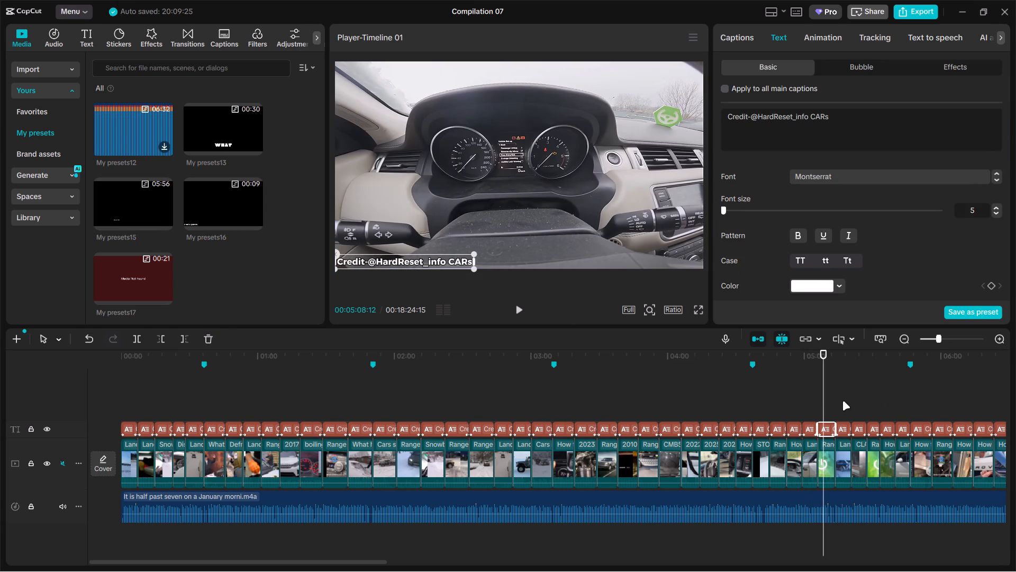
Align the source-credit caption near 5:16 and the Go Vintage Garage caption near 5:24 flush with the frame's lower-left corner.
{"action": "left_click", "coordinate": [842, 401]}
{"action": "left_click_drag", "start_coordinate": [406, 263], "coordinate": [396, 262]}
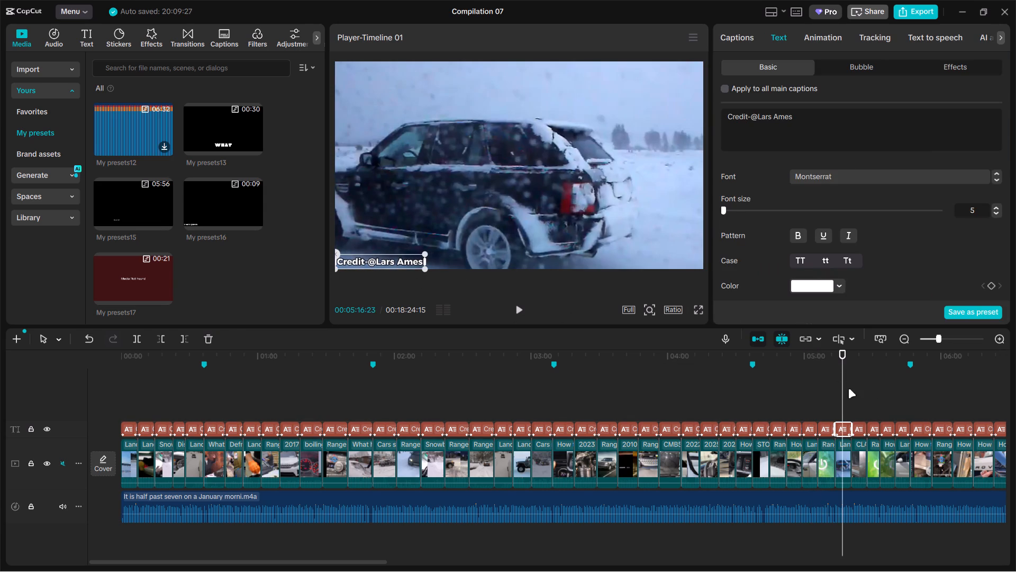
{"action": "left_click", "coordinate": [860, 395]}
{"action": "left_click_drag", "start_coordinate": [427, 265], "coordinate": [440, 262]}
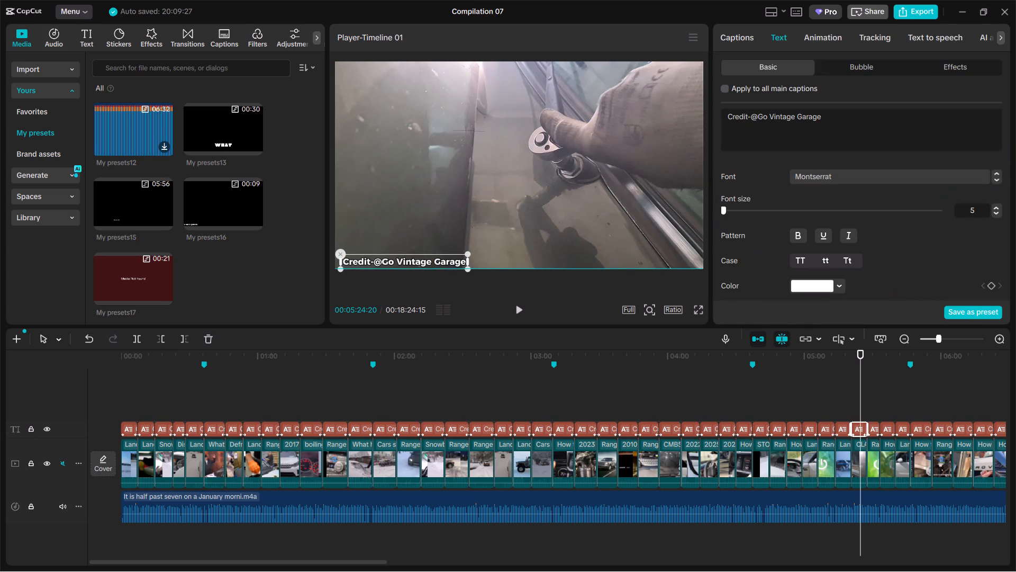
{"action": "left_click_drag", "start_coordinate": [440, 262], "coordinate": [434, 262]}
Align the HardReset_info CARs captions near 5:30 and 5:35 and the Elvrolet's Garage caption near 5:43 with the frame's lower-left corner.
{"action": "left_click", "coordinate": [874, 399]}
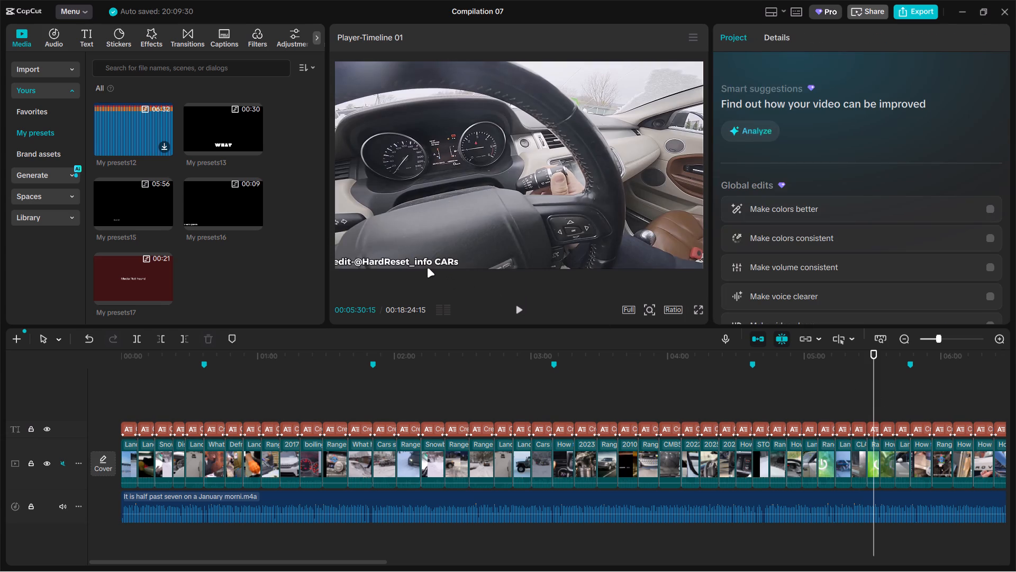
{"action": "left_click_drag", "start_coordinate": [427, 268], "coordinate": [442, 265]}
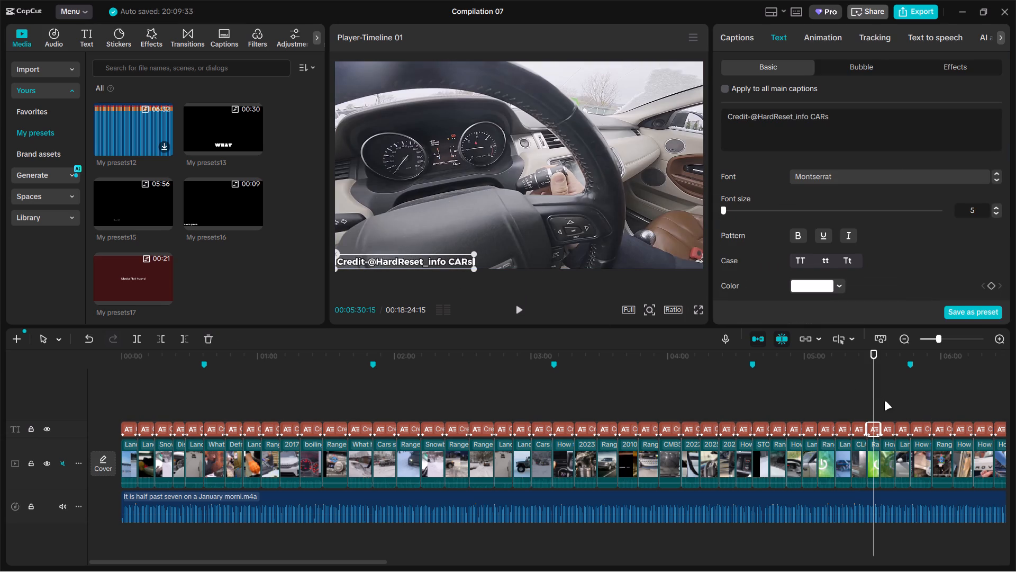
{"action": "left_click", "coordinate": [885, 401]}
{"action": "left_click_drag", "start_coordinate": [375, 257], "coordinate": [376, 257]}
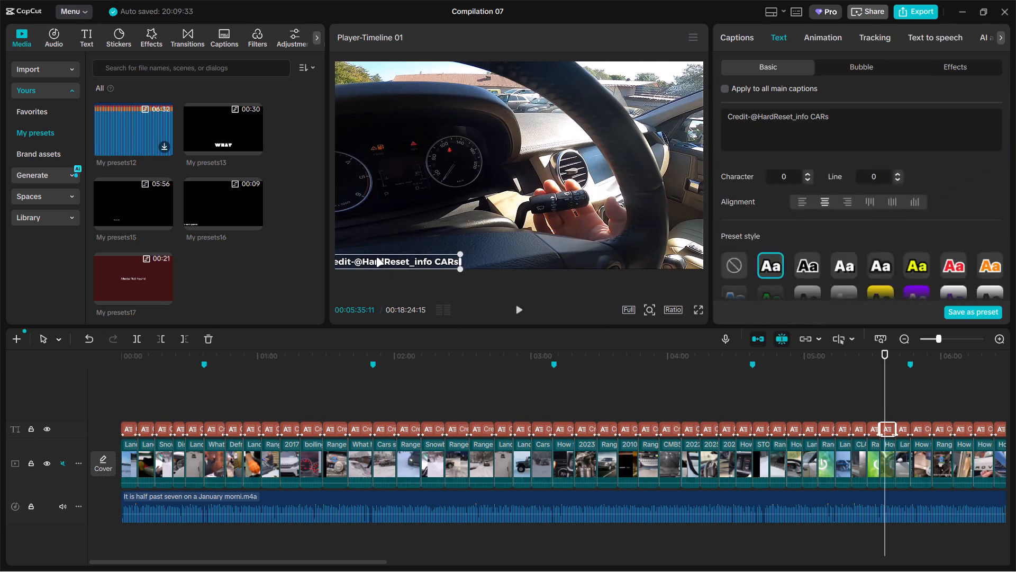
{"action": "left_click_drag", "start_coordinate": [376, 257], "coordinate": [387, 258]}
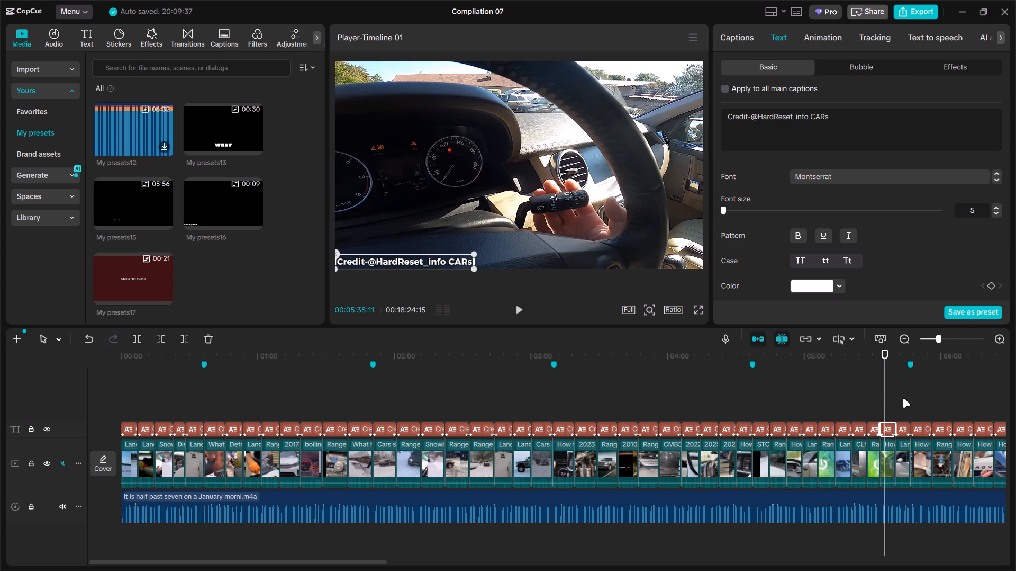
{"action": "left_click", "coordinate": [902, 400]}
{"action": "left_click", "coordinate": [378, 263]}
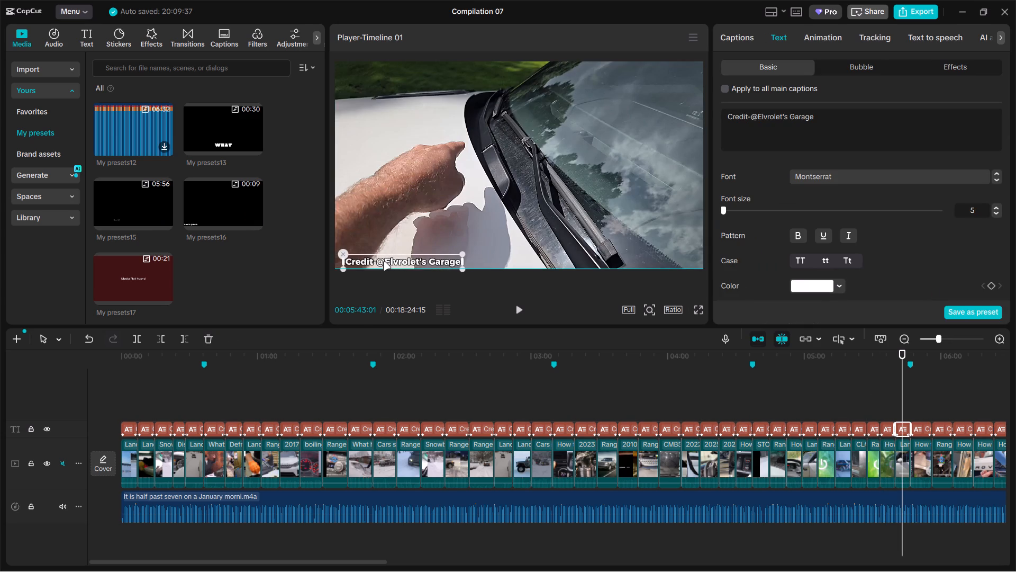
Align the source-credit caption near 5:52 and the Life Behind Cars caption near 5:59 flush with the frame's lower-left corner.
{"action": "left_click_drag", "start_coordinate": [541, 436], "coordinate": [515, 462]}
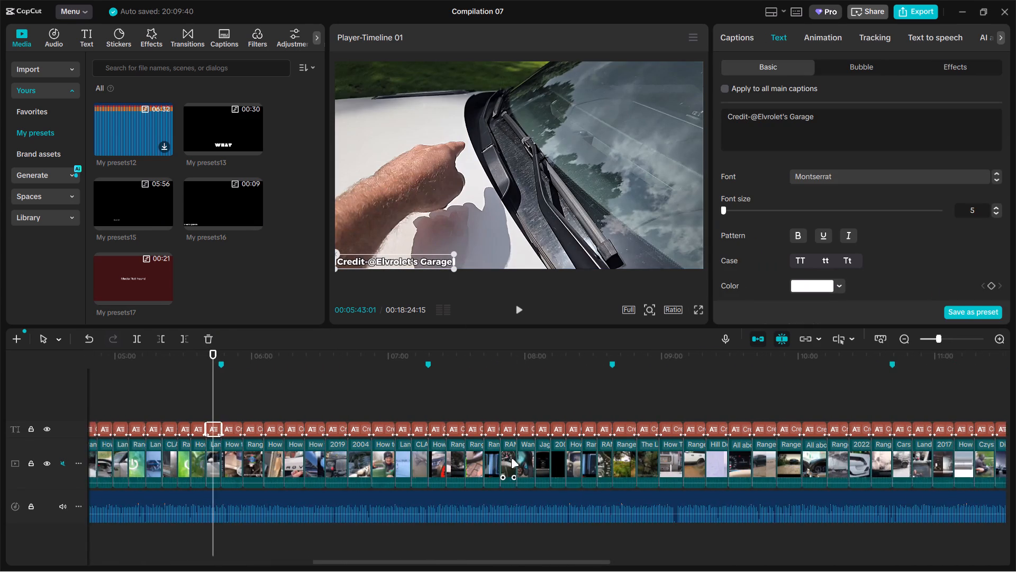
{"action": "double_click", "coordinate": [509, 458]}
{"action": "left_click", "coordinate": [505, 458]}
{"action": "left_click", "coordinate": [123, 403]}
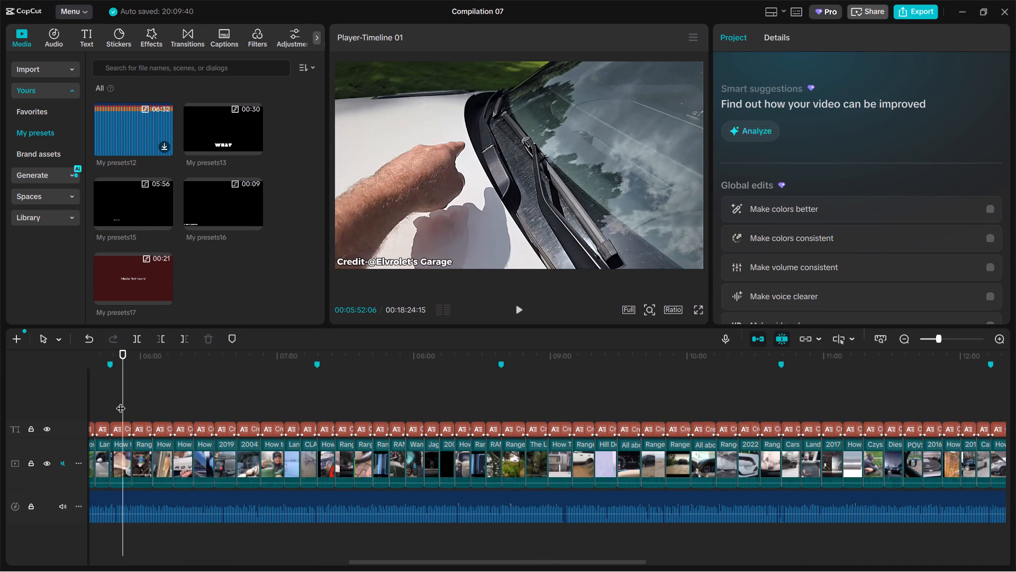
{"action": "left_click_drag", "start_coordinate": [351, 265], "coordinate": [366, 263]}
{"action": "left_click", "coordinate": [139, 396]}
{"action": "left_click", "coordinate": [352, 265]}
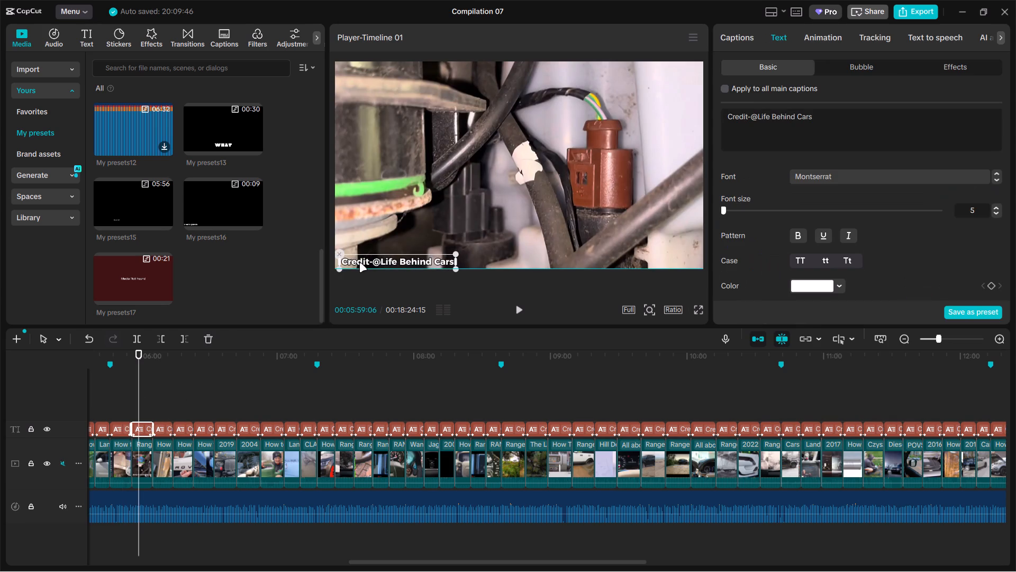
Align the JA Guides Home caption near 6:11 and the Barclay Motor Company caption near 6:19 with the frame's lower-left corner.
{"action": "left_click", "coordinate": [167, 402]}
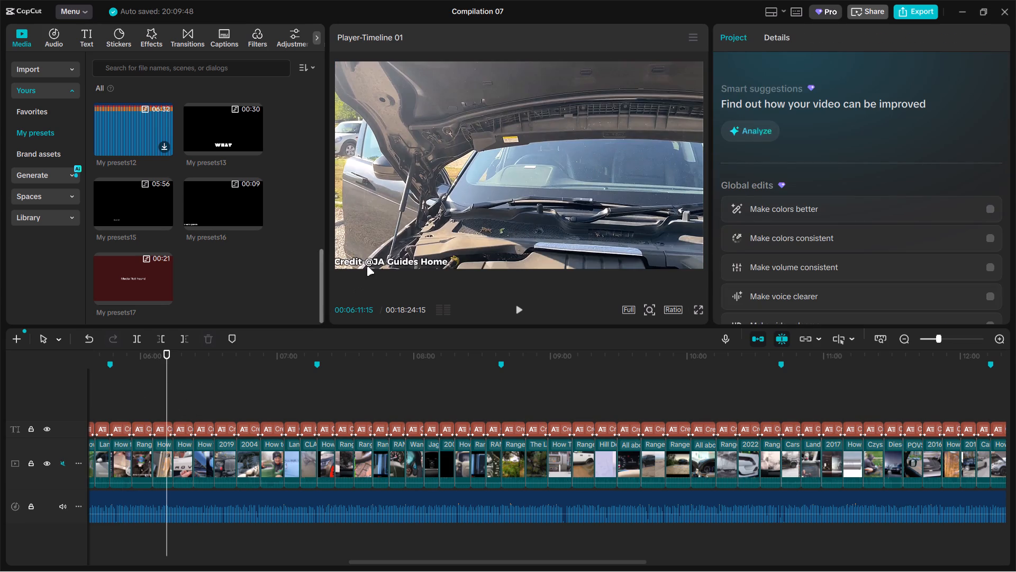
{"action": "left_click", "coordinate": [367, 266]}
{"action": "left_click", "coordinate": [184, 396]}
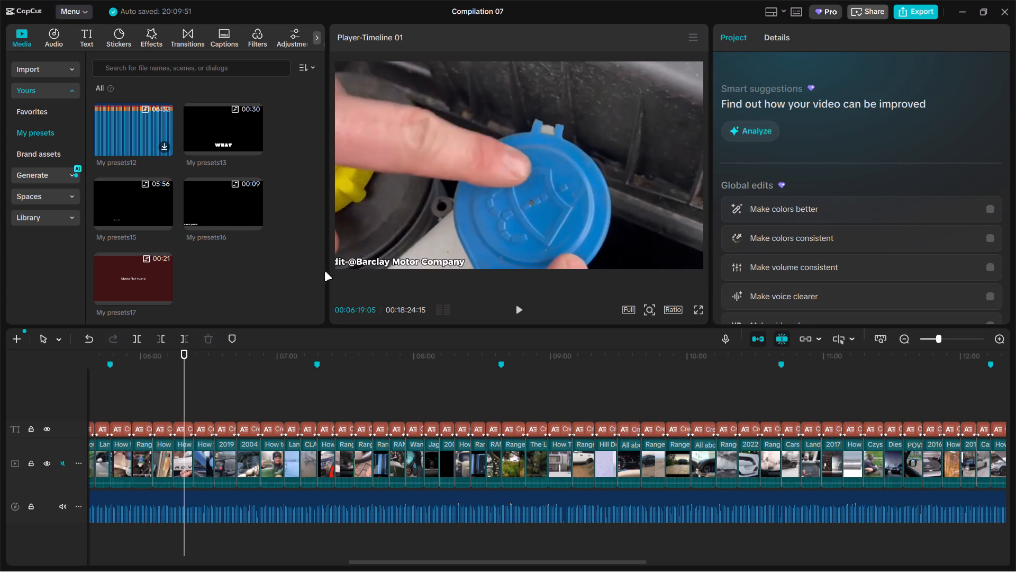
{"action": "left_click_drag", "start_coordinate": [353, 266], "coordinate": [371, 267]}
{"action": "left_click", "coordinate": [205, 397]}
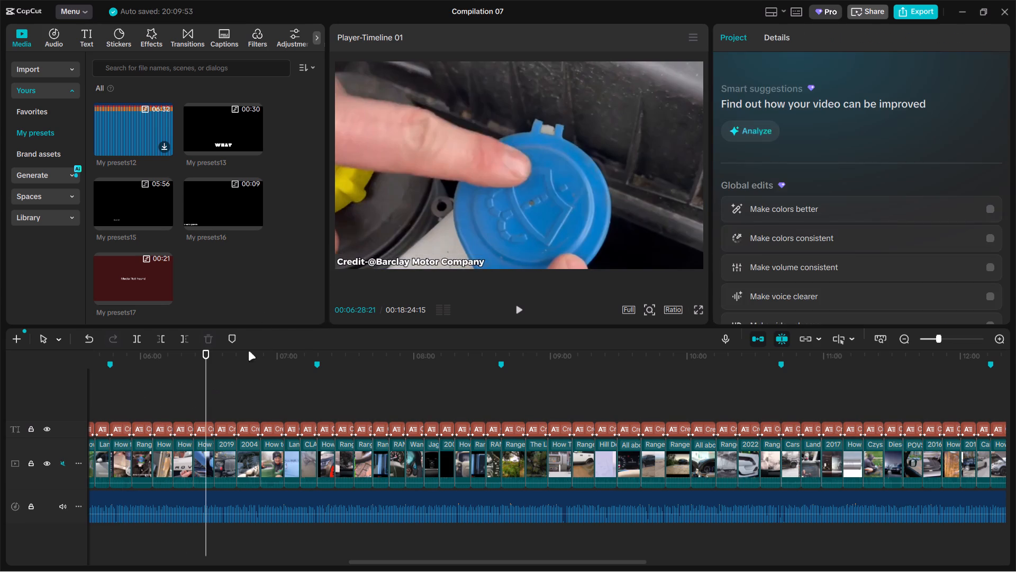
{"action": "left_click_drag", "start_coordinate": [368, 264], "coordinate": [353, 264]}
{"action": "left_click", "coordinate": [220, 397]}
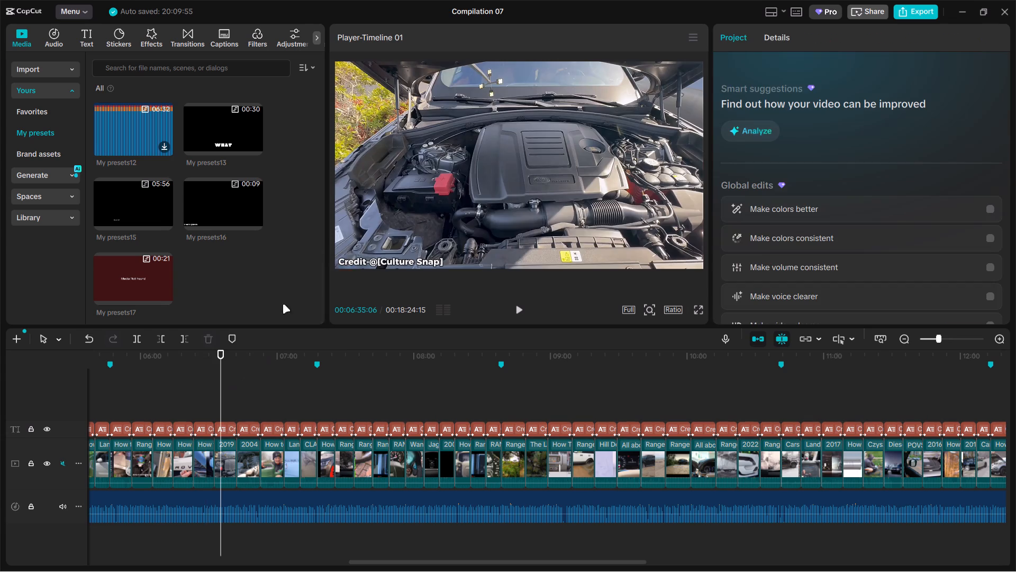
{"action": "left_click", "coordinate": [249, 390]}
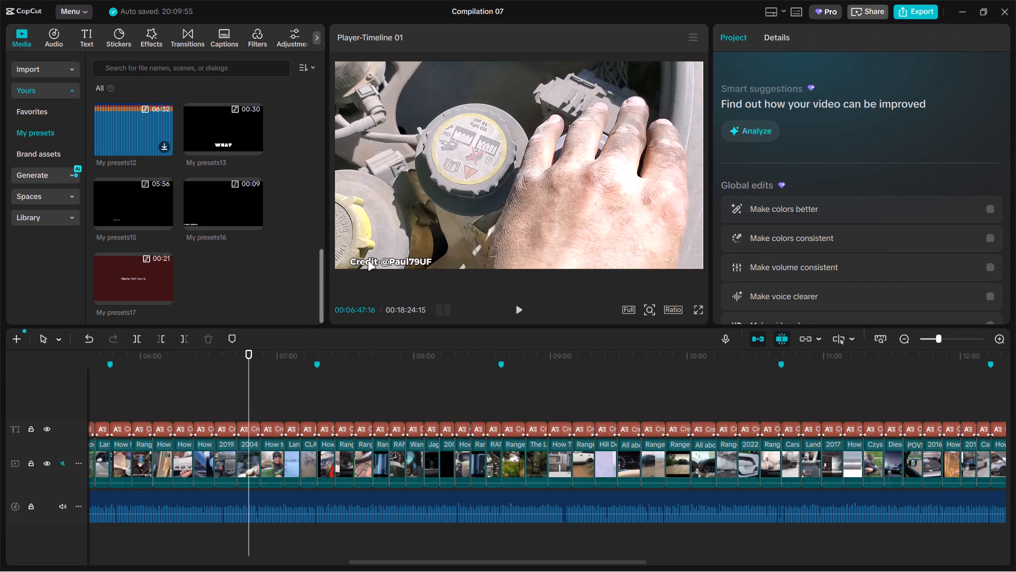
{"action": "left_click_drag", "start_coordinate": [370, 261], "coordinate": [355, 262]}
Align the Barclay Motor Company caption near 6:57 and the source-credit caption near 7:06 flush with the frame's lower-left corner.
{"action": "left_click", "coordinate": [271, 388]}
{"action": "left_click_drag", "start_coordinate": [364, 261], "coordinate": [375, 260]}
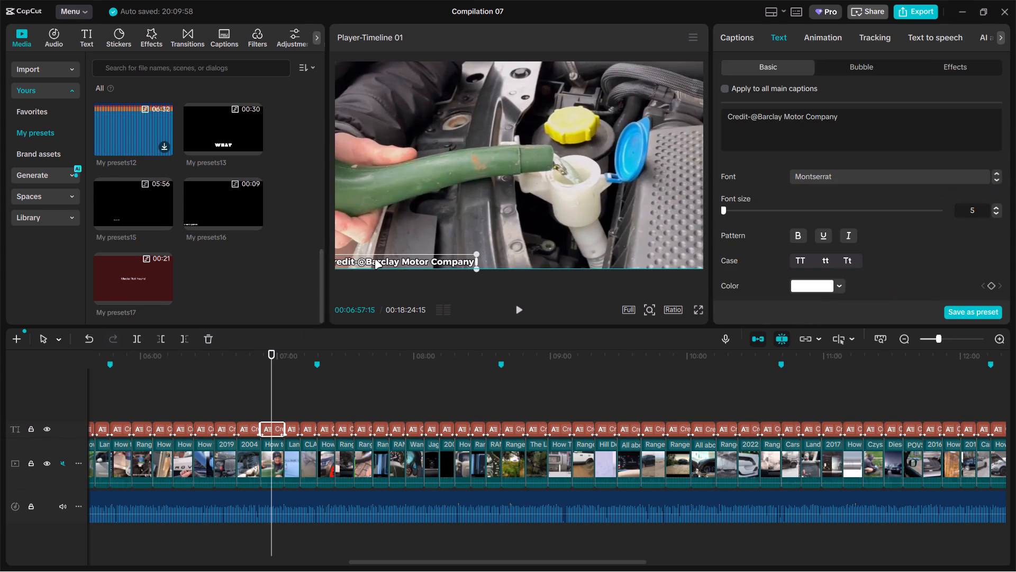
{"action": "left_click_drag", "start_coordinate": [375, 260], "coordinate": [384, 260]}
{"action": "left_click", "coordinate": [293, 395]}
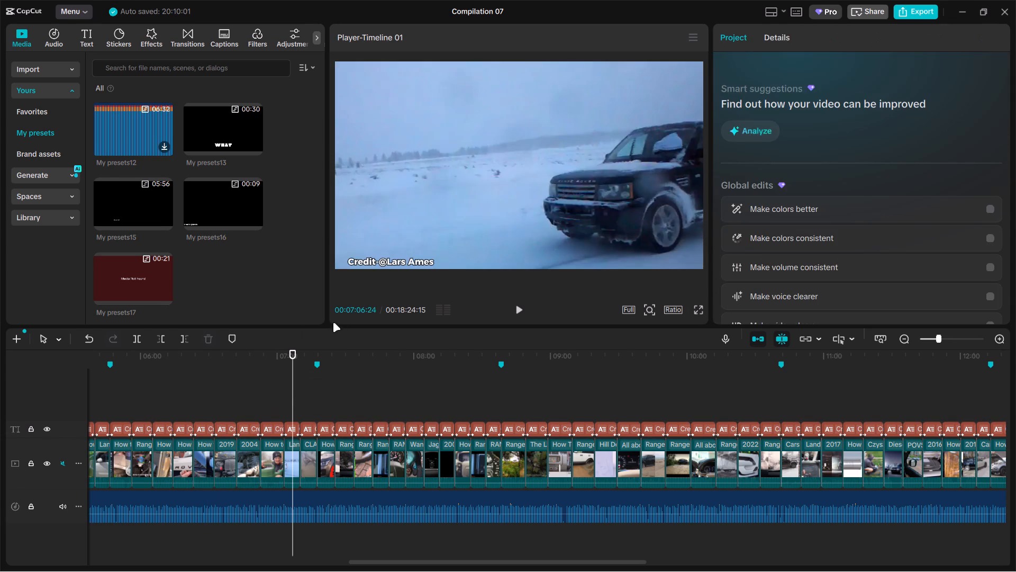
{"action": "left_click_drag", "start_coordinate": [375, 265], "coordinate": [367, 264]}
Align the Go Vintage Garage caption near 7:14, the Lurgs How To Guides caption near 7:21 and the following clip's caption with the frame's lower-left corner.
{"action": "left_click", "coordinate": [311, 397]}
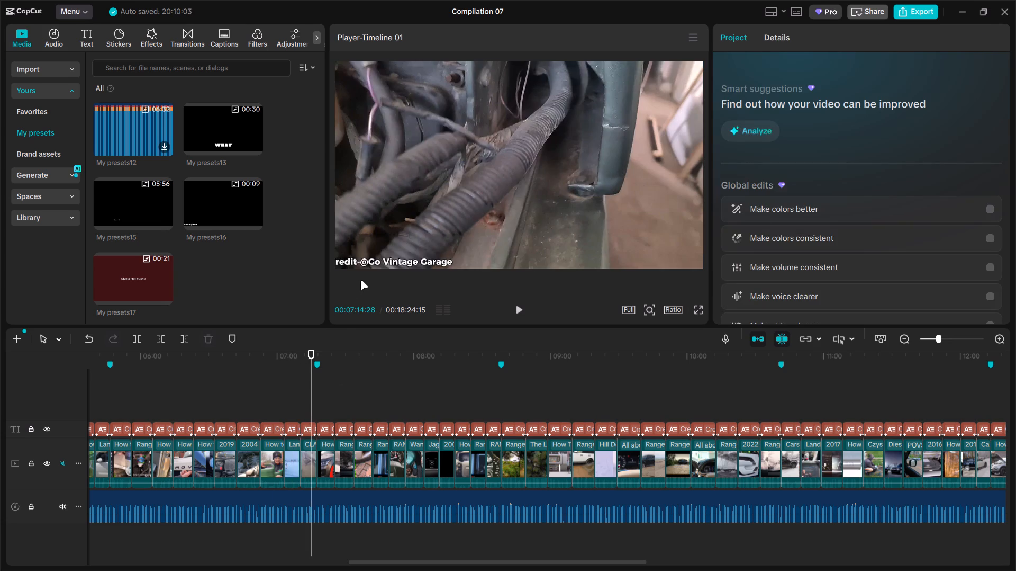
{"action": "left_click_drag", "start_coordinate": [366, 267], "coordinate": [375, 270]}
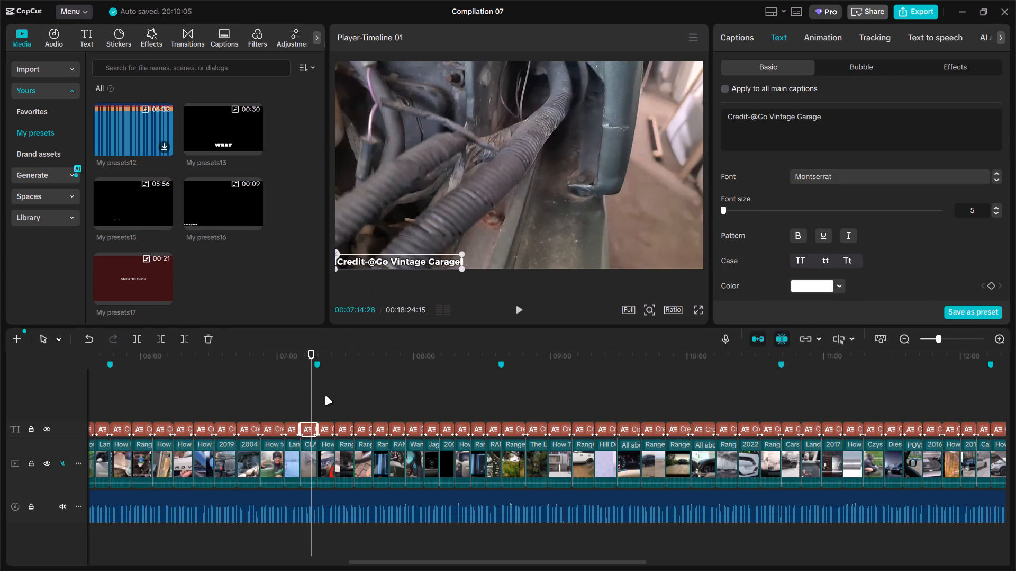
{"action": "left_click", "coordinate": [326, 394]}
{"action": "left_click_drag", "start_coordinate": [366, 266], "coordinate": [378, 265]}
{"action": "left_click", "coordinate": [346, 383]}
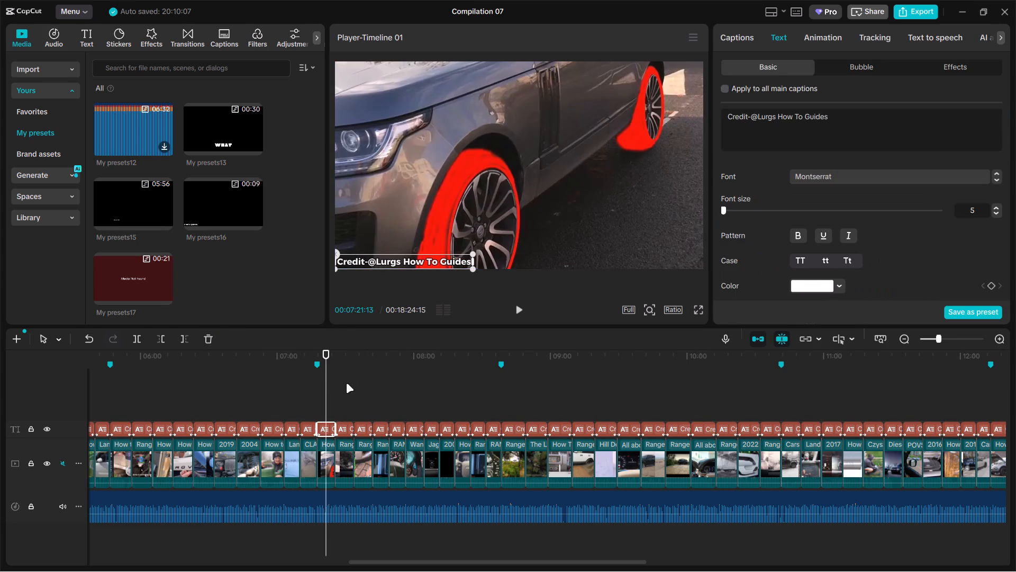
{"action": "left_click", "coordinate": [374, 258]}
Align the source-credit caption near 7:38 and the CARJAM TV caption near 7:44 flush with the frame's lower-left corner.
{"action": "left_click", "coordinate": [365, 386]}
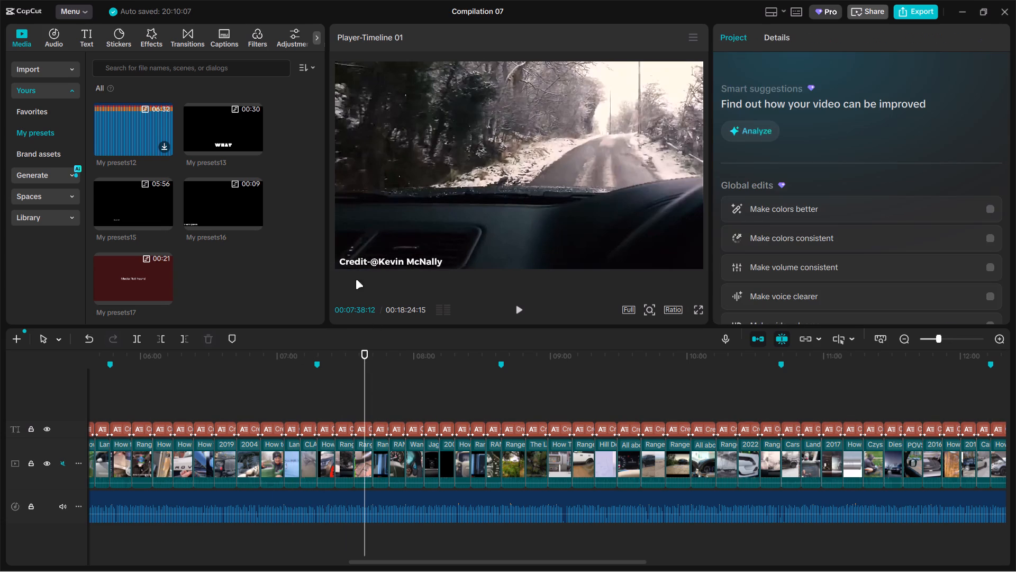
{"action": "left_click_drag", "start_coordinate": [363, 266], "coordinate": [376, 264]}
{"action": "left_click", "coordinate": [382, 389]}
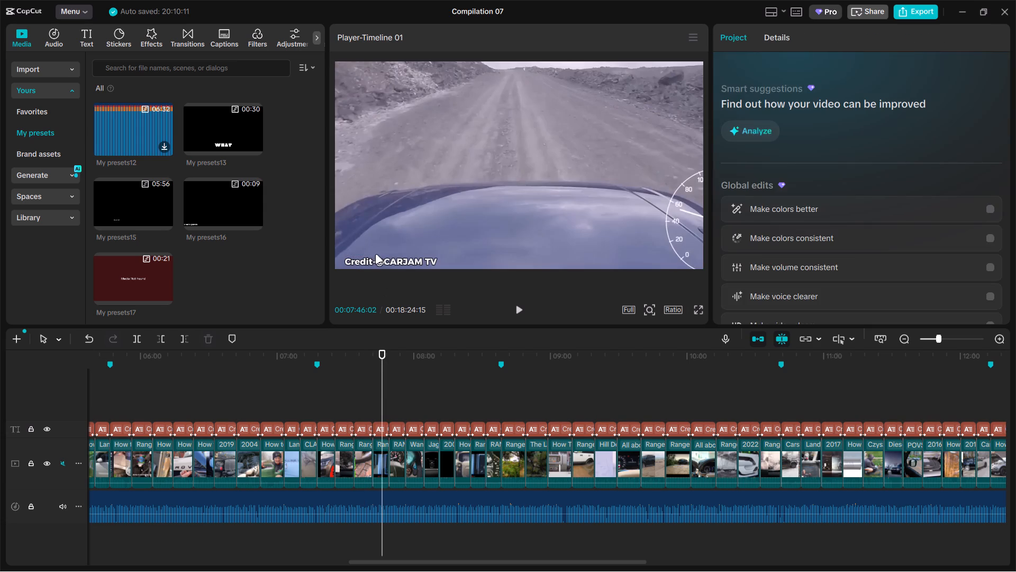
{"action": "left_click", "coordinate": [375, 254]}
{"action": "left_click", "coordinate": [358, 407]}
{"action": "left_click", "coordinate": [378, 398]}
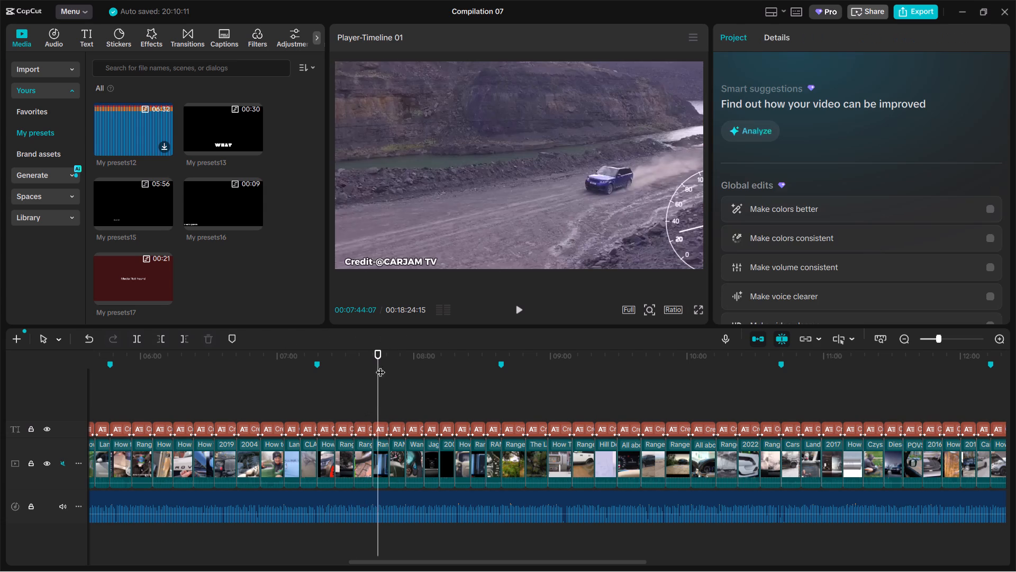
{"action": "left_click_drag", "start_coordinate": [370, 264], "coordinate": [361, 263]}
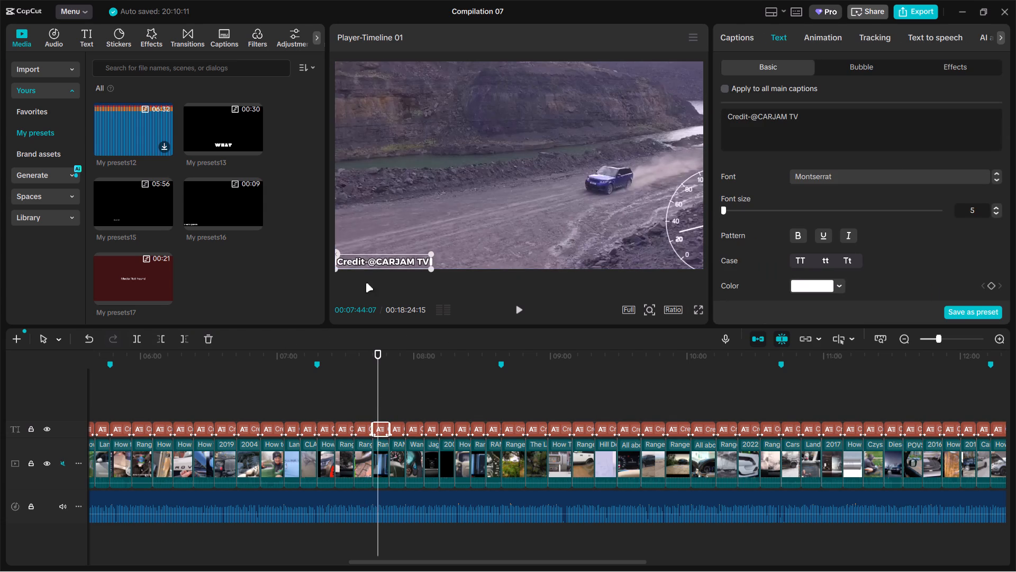
Align the TECH PAM caption near 7:53 and the Rovalution Automotive caption near 8:01 flush with the frame's lower-left corner.
{"action": "left_click", "coordinate": [398, 395]}
{"action": "left_click_drag", "start_coordinate": [376, 264], "coordinate": [362, 264]}
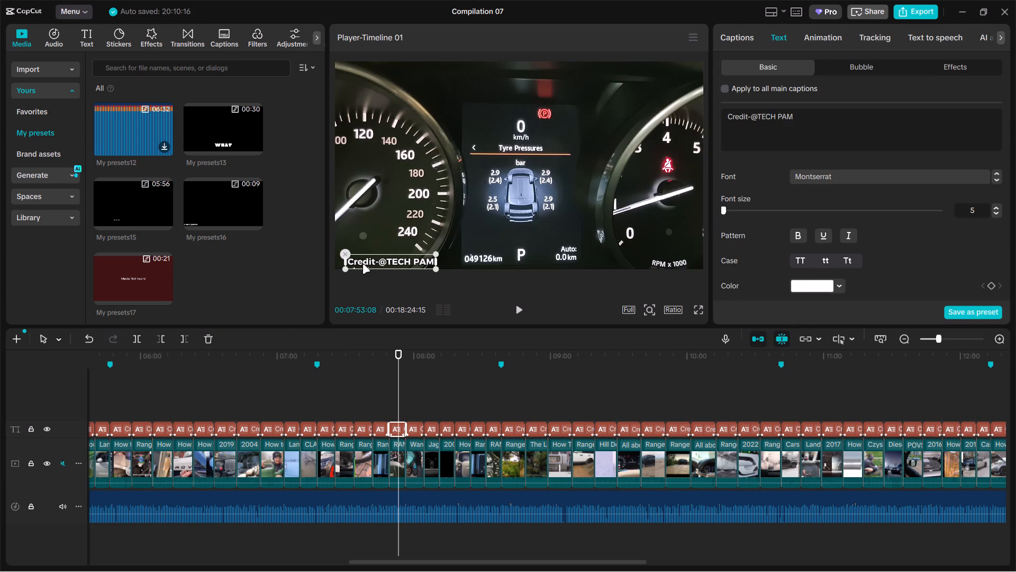
{"action": "left_click_drag", "start_coordinate": [362, 264], "coordinate": [364, 263]}
{"action": "left_click", "coordinate": [421, 388]}
{"action": "left_click", "coordinate": [418, 389]}
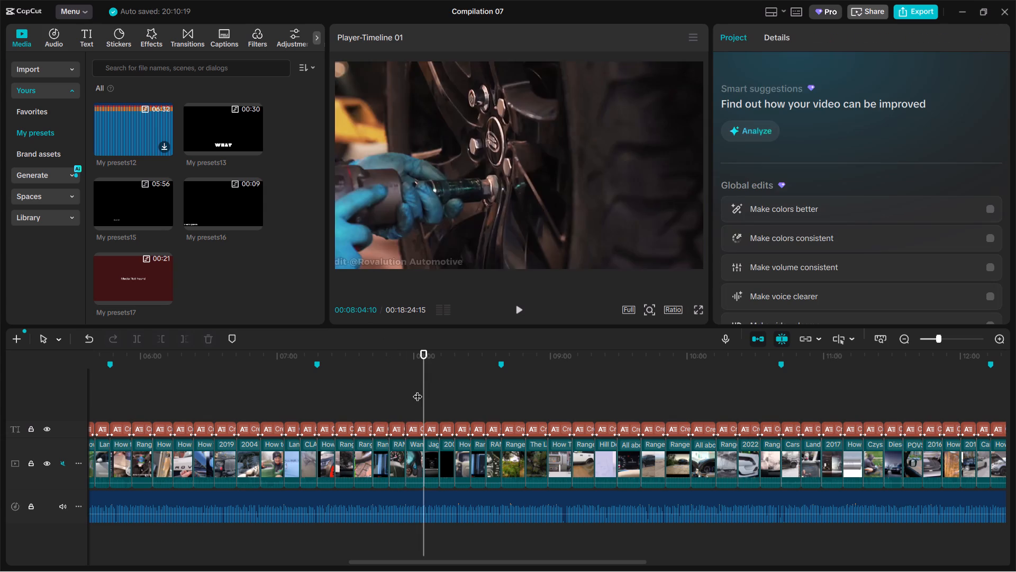
{"action": "left_click_drag", "start_coordinate": [380, 266], "coordinate": [396, 263]}
{"action": "left_click_drag", "start_coordinate": [391, 437], "coordinate": [392, 437]}
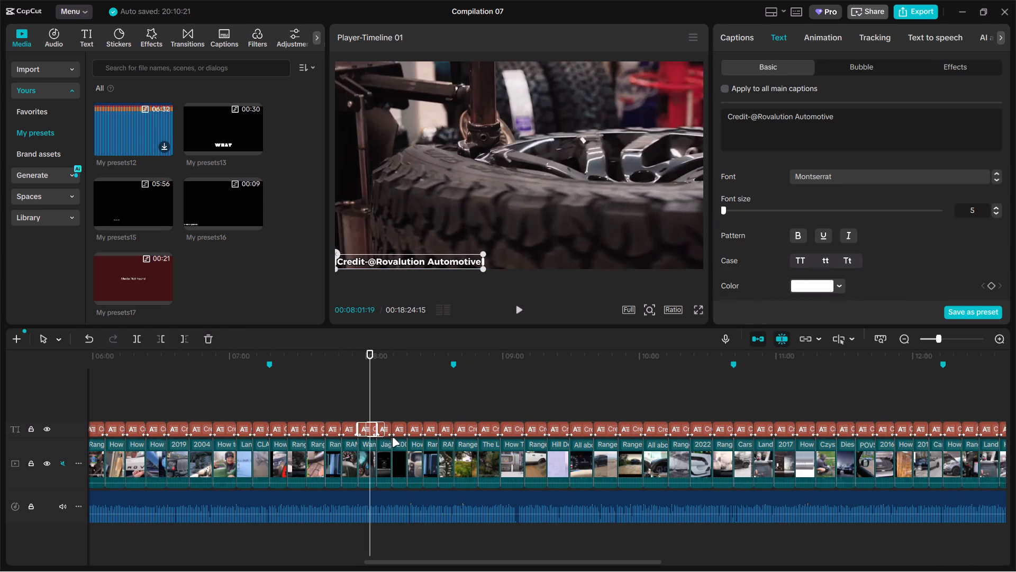
{"action": "left_click_drag", "start_coordinate": [392, 437], "coordinate": [386, 432]}
Align the jaguaruk caption near 8:08 and the ROVERHAUL caption near 8:15 flush with the frame's lower-left corner.
{"action": "left_click", "coordinate": [170, 403]}
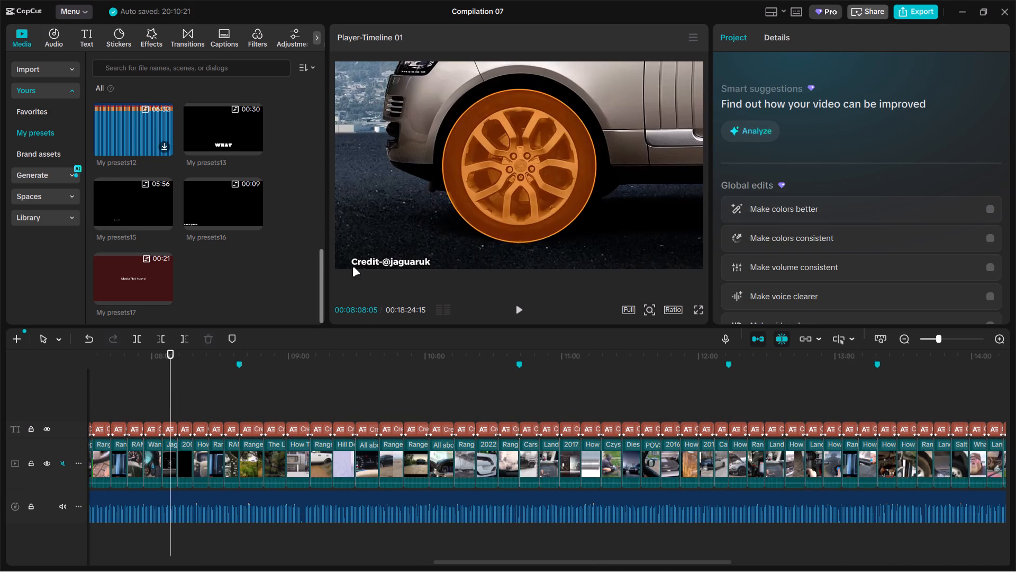
{"action": "left_click_drag", "start_coordinate": [369, 265], "coordinate": [356, 264]}
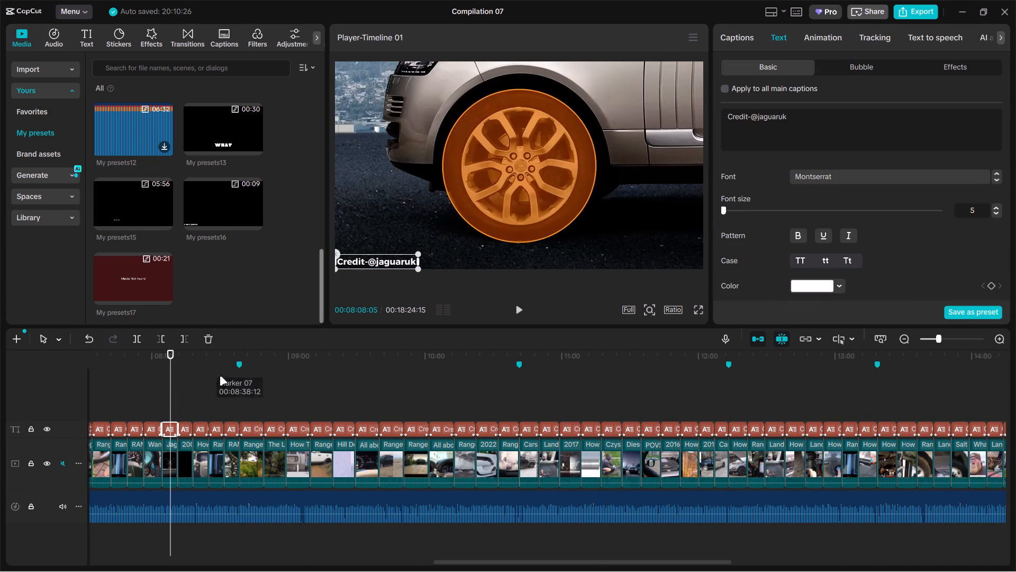
{"action": "left_click", "coordinate": [187, 400]}
{"action": "left_click_drag", "start_coordinate": [357, 268], "coordinate": [352, 268]}
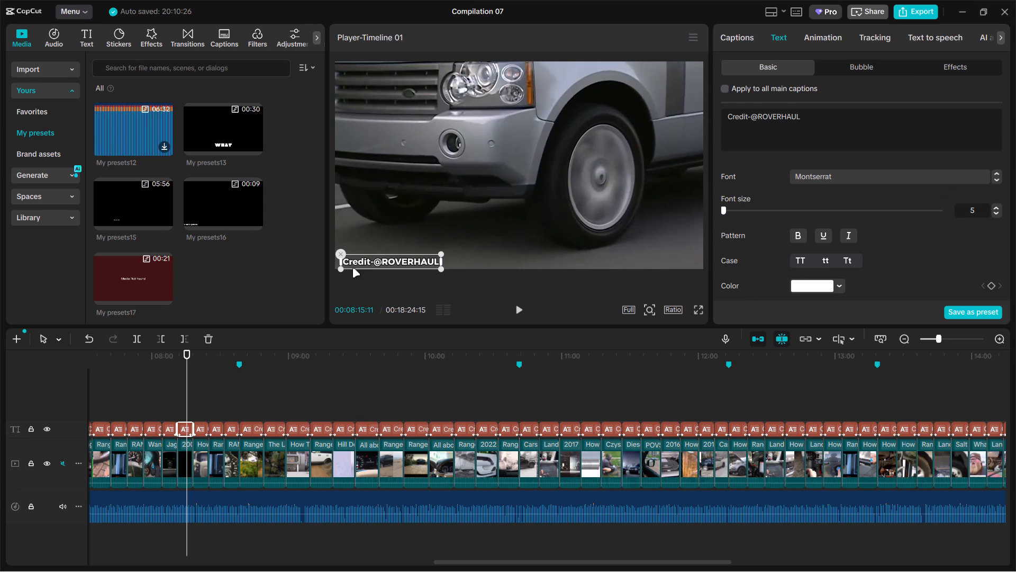
{"action": "left_click_drag", "start_coordinate": [352, 268], "coordinate": [352, 266]}
Align the Land Rover Monmouth caption near 8:21 and the source-credit caption just before 8:31 flush with the frame's lower-left corner.
{"action": "left_click", "coordinate": [202, 401]}
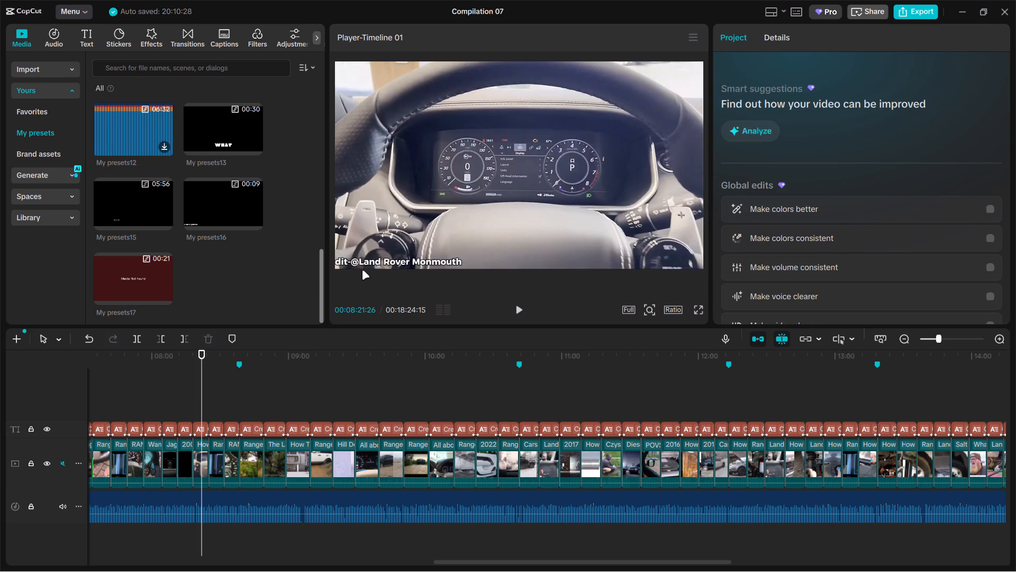
{"action": "left_click_drag", "start_coordinate": [362, 270], "coordinate": [380, 269]}
{"action": "left_click", "coordinate": [353, 263]}
{"action": "left_click_drag", "start_coordinate": [356, 261], "coordinate": [373, 261]}
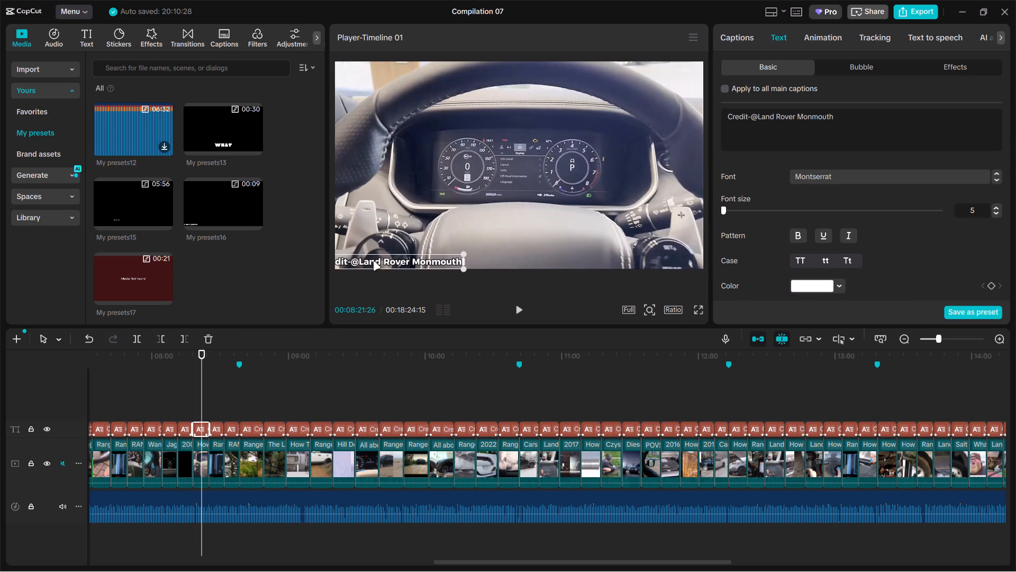
{"action": "left_click_drag", "start_coordinate": [373, 261], "coordinate": [371, 261]}
{"action": "left_click", "coordinate": [225, 378]}
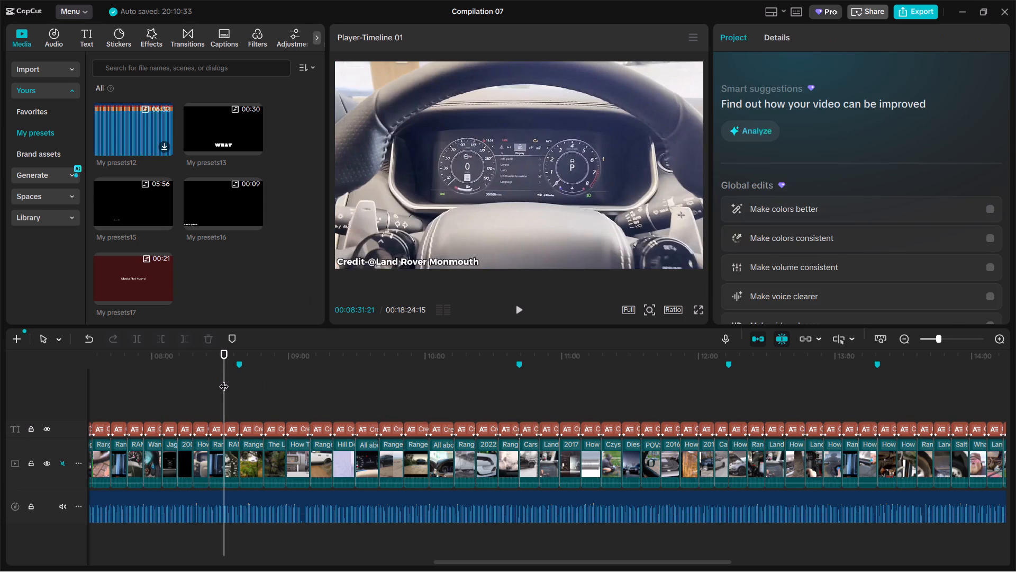
{"action": "left_click", "coordinate": [222, 384]}
{"action": "left_click", "coordinate": [221, 387]}
{"action": "left_click_drag", "start_coordinate": [380, 257], "coordinate": [369, 257]}
Align the TECH PAM caption near 8:34, the CAR HANGAR caption near 8:43 and the Defender caption near 8:53 with the frame's lower-left corner.
{"action": "left_click", "coordinate": [230, 399]}
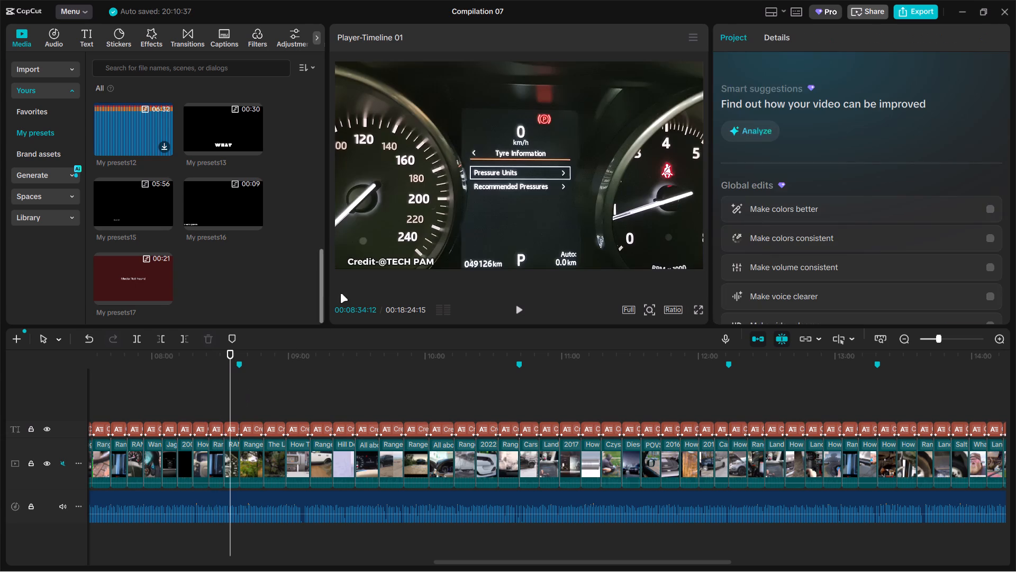
{"action": "left_click_drag", "start_coordinate": [368, 267], "coordinate": [355, 266]}
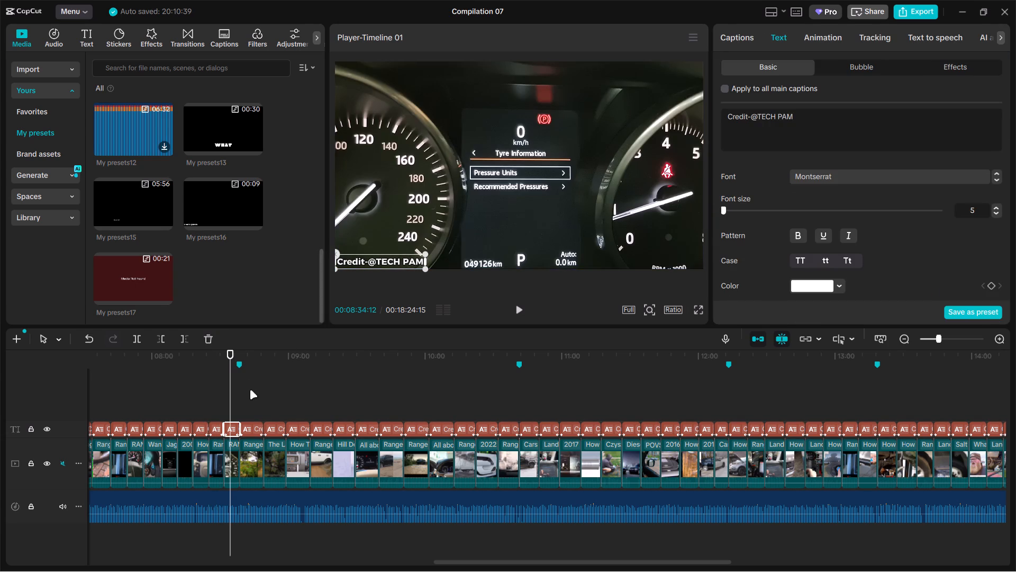
{"action": "left_click", "coordinate": [250, 390]}
{"action": "left_click_drag", "start_coordinate": [365, 265], "coordinate": [359, 264]}
{"action": "left_click", "coordinate": [268, 400]}
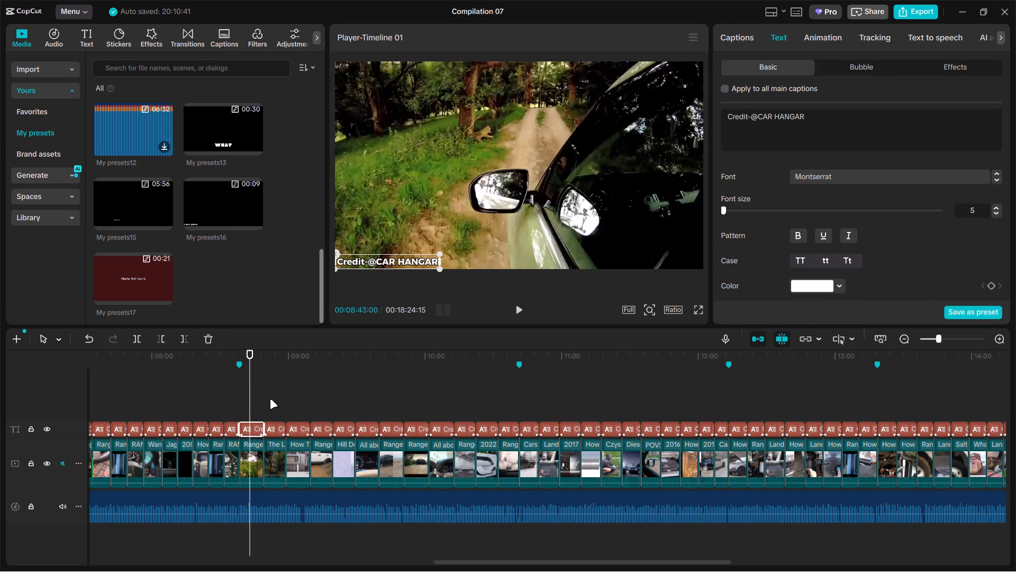
{"action": "left_click", "coordinate": [275, 399]}
{"action": "left_click_drag", "start_coordinate": [377, 264], "coordinate": [375, 264]}
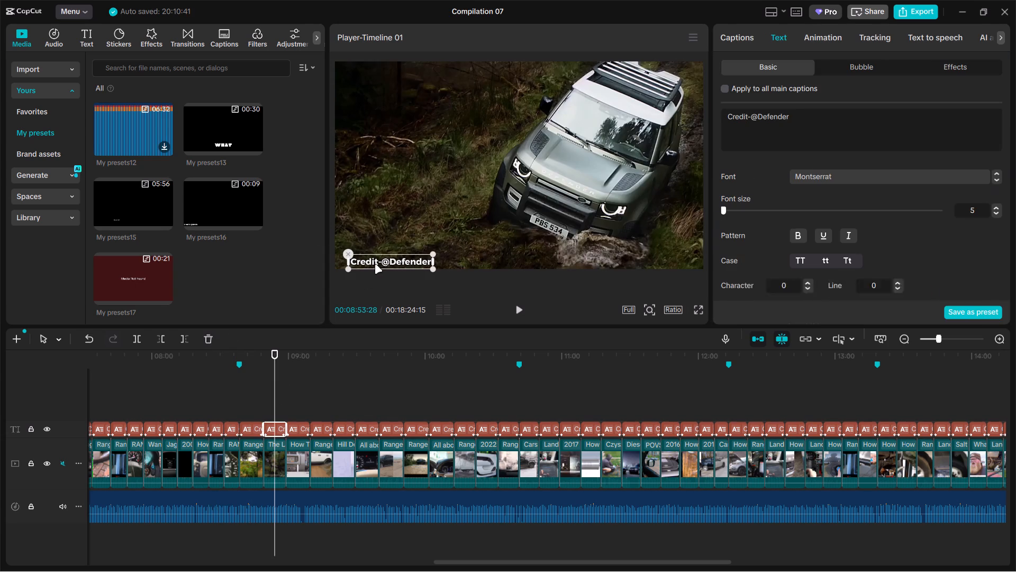
{"action": "left_click_drag", "start_coordinate": [375, 264], "coordinate": [364, 264]}
Align the Land Rover Cary caption near 9:03, the source-credit caption near 9:13 and the RangeRoverIT caption near 9:24 with the frame's lower-left corner.
{"action": "left_click", "coordinate": [297, 386]}
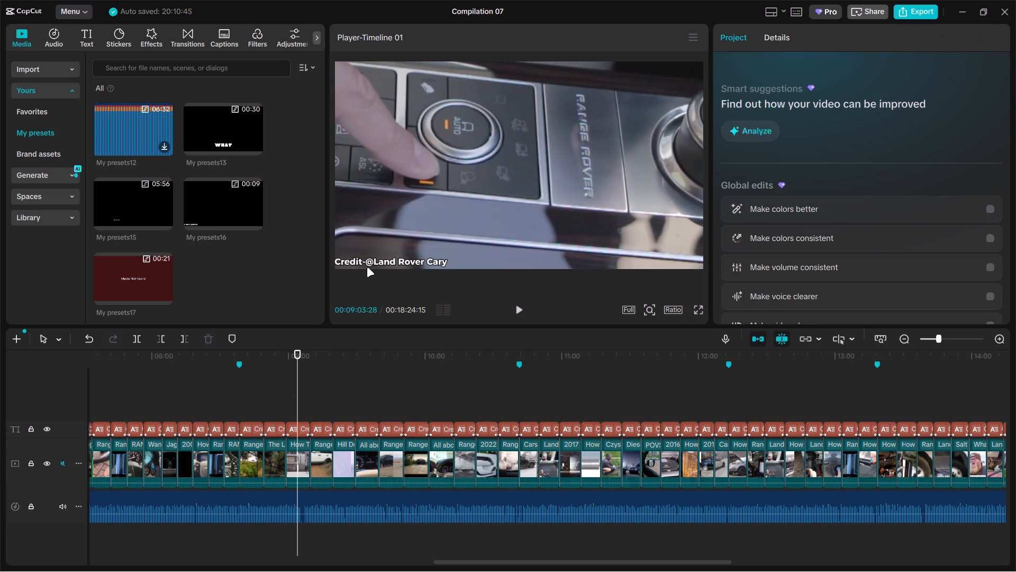
{"action": "left_click_drag", "start_coordinate": [369, 263], "coordinate": [375, 260]}
{"action": "left_click", "coordinate": [319, 392]}
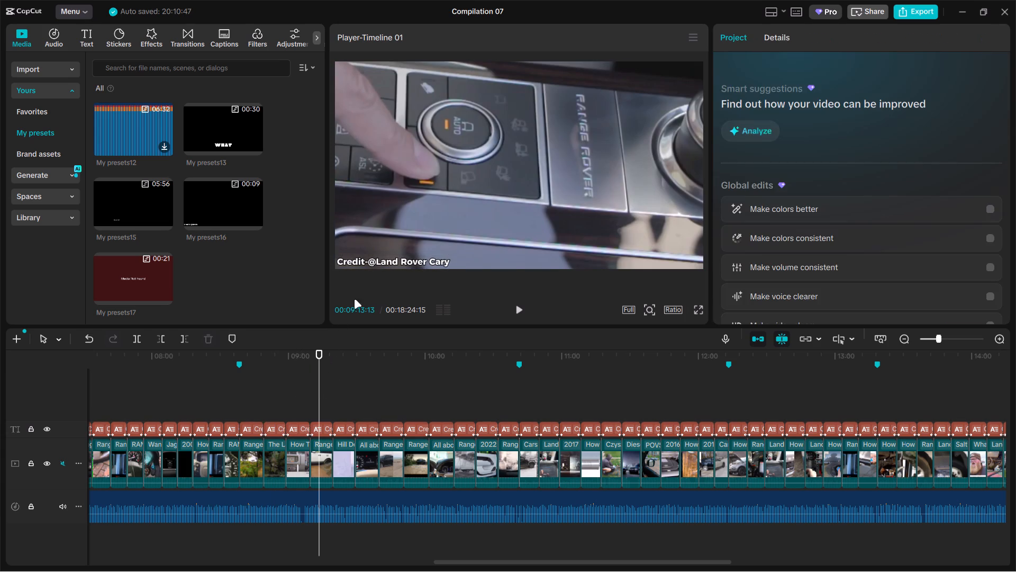
{"action": "left_click_drag", "start_coordinate": [369, 263], "coordinate": [361, 265]}
{"action": "left_click", "coordinate": [344, 384]}
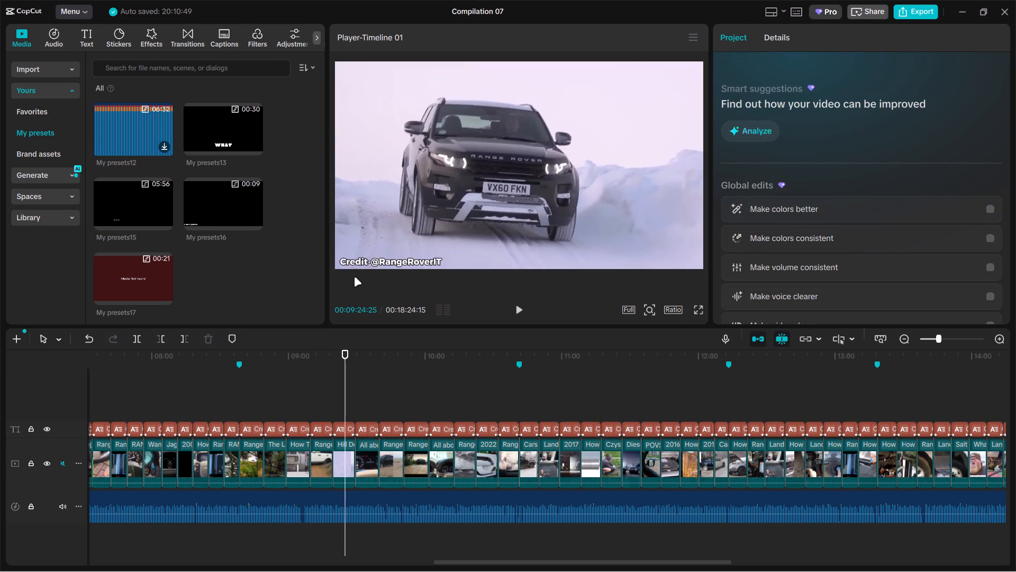
{"action": "left_click", "coordinate": [366, 264]}
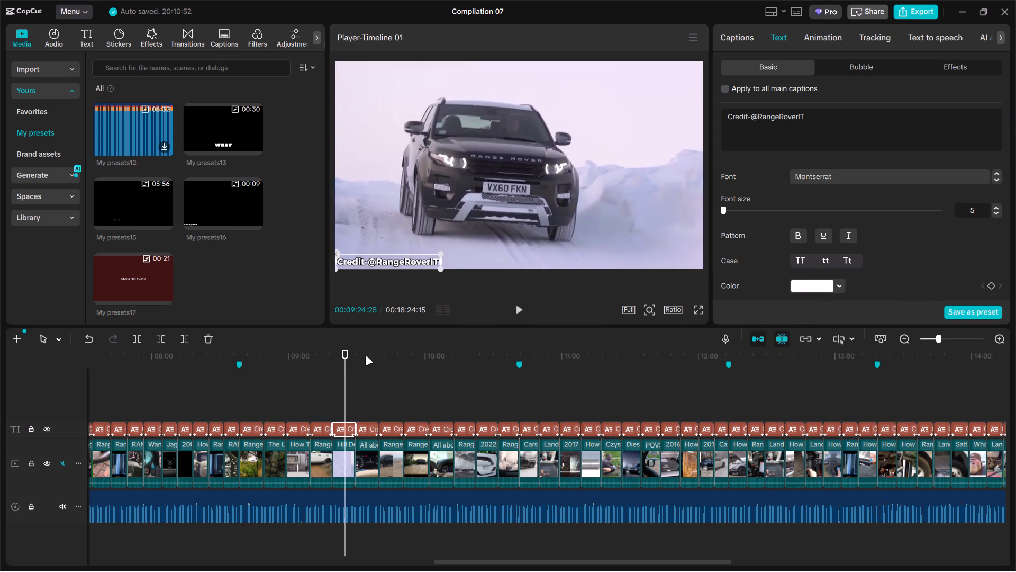
Align the 카리스트 caption near 9:33 and the following clip's source-credit caption flush with the frame's lower-left corner.
{"action": "left_click", "coordinate": [365, 381]}
{"action": "left_click_drag", "start_coordinate": [369, 262], "coordinate": [354, 260]}
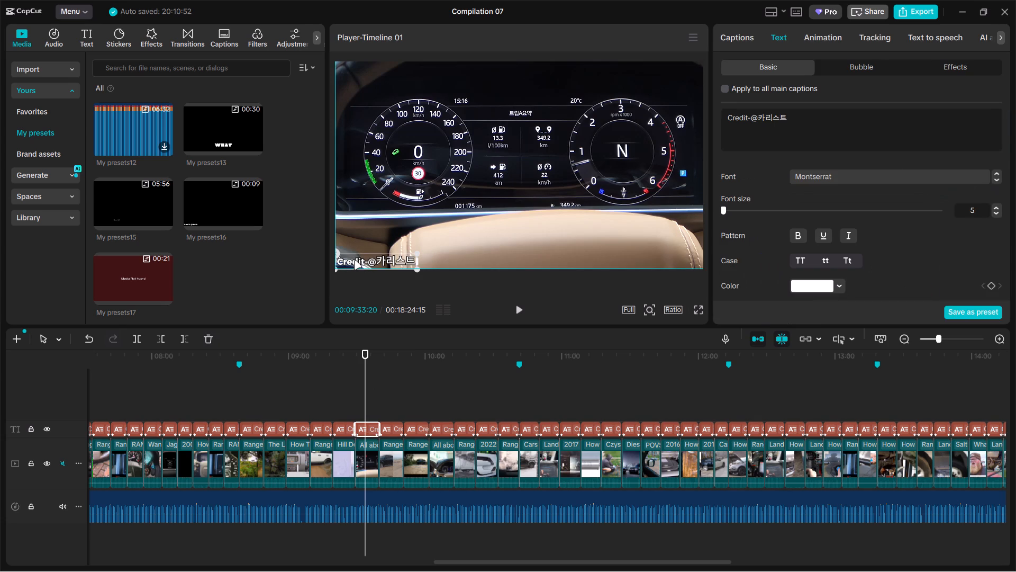
{"action": "left_click_drag", "start_coordinate": [354, 260], "coordinate": [352, 263]}
{"action": "left_click", "coordinate": [391, 395]}
{"action": "left_click_drag", "start_coordinate": [370, 262], "coordinate": [362, 262]}
Align the Car & Performance caption near 9:55 and the 카리스트 caption near 10:05 flush with the frame's lower-left corner.
{"action": "left_click", "coordinate": [416, 392]}
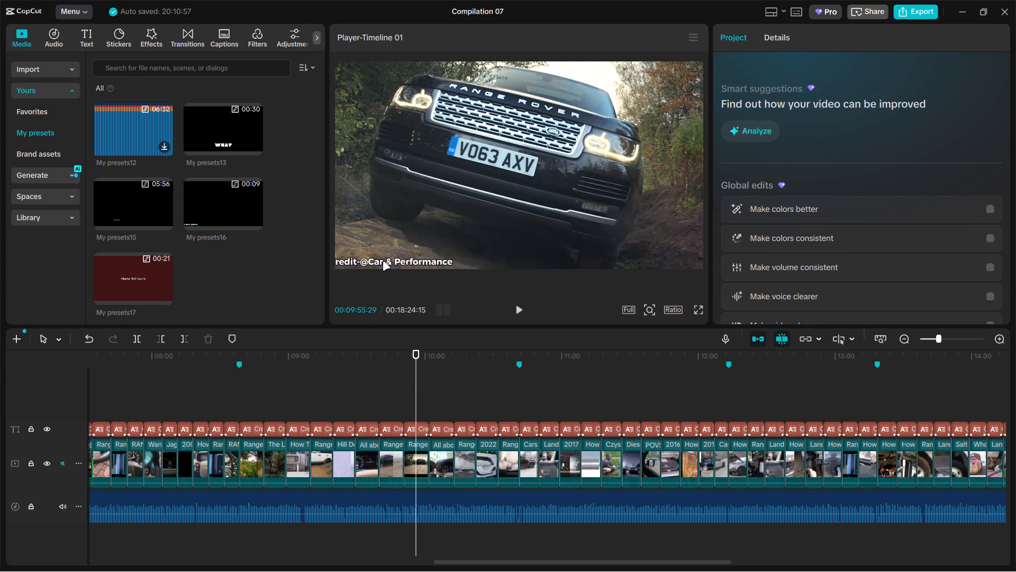
{"action": "left_click_drag", "start_coordinate": [383, 261], "coordinate": [391, 263]}
{"action": "left_click", "coordinate": [439, 384]}
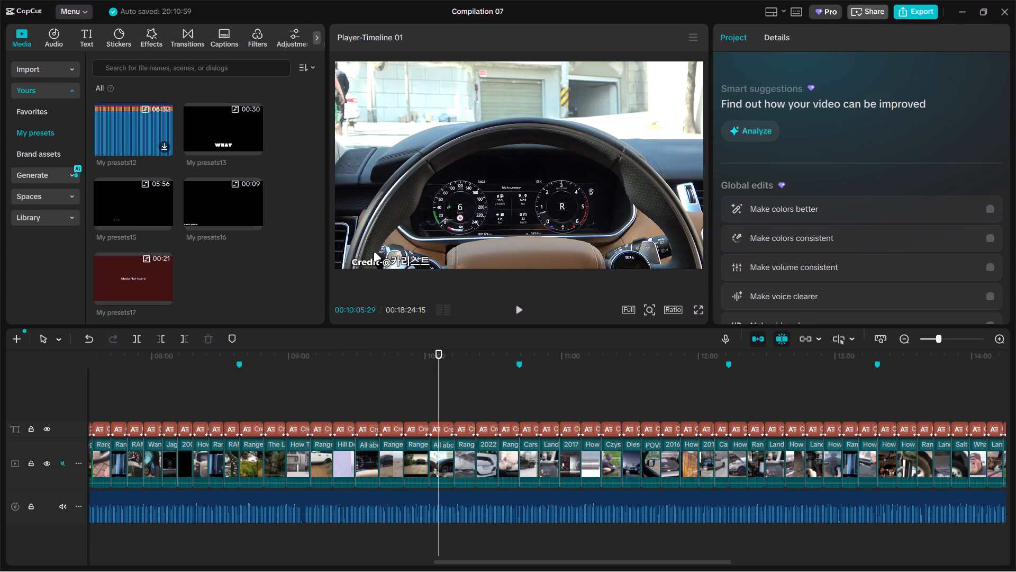
{"action": "left_click_drag", "start_coordinate": [374, 262], "coordinate": [361, 260]}
Align the Jager Engineering caption near 10:20 and the MEDCARS caption near 10:25 flush with the frame's lower-left corner.
{"action": "left_click", "coordinate": [471, 392]}
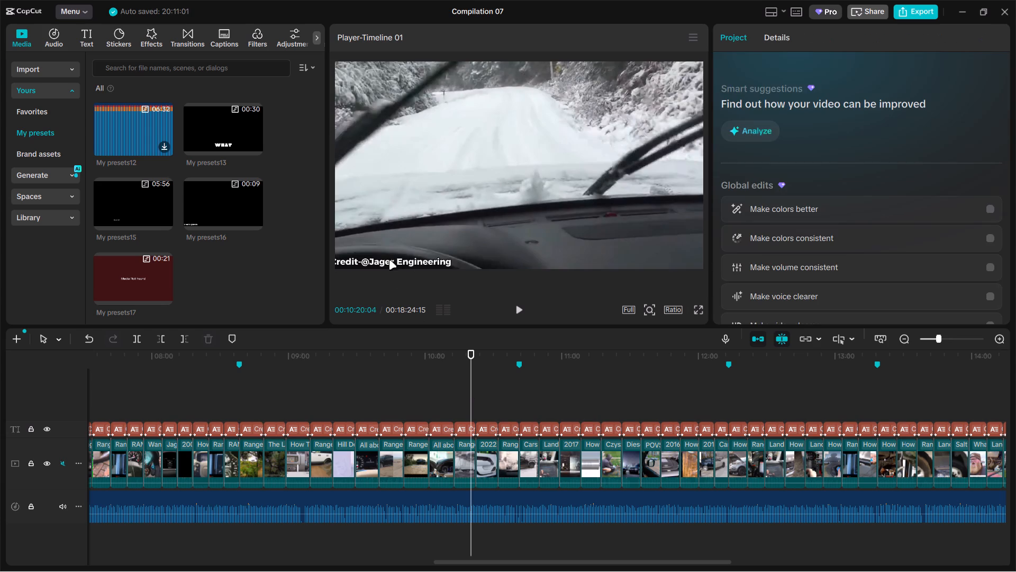
{"action": "left_click", "coordinate": [387, 258]}
{"action": "left_click", "coordinate": [484, 393]}
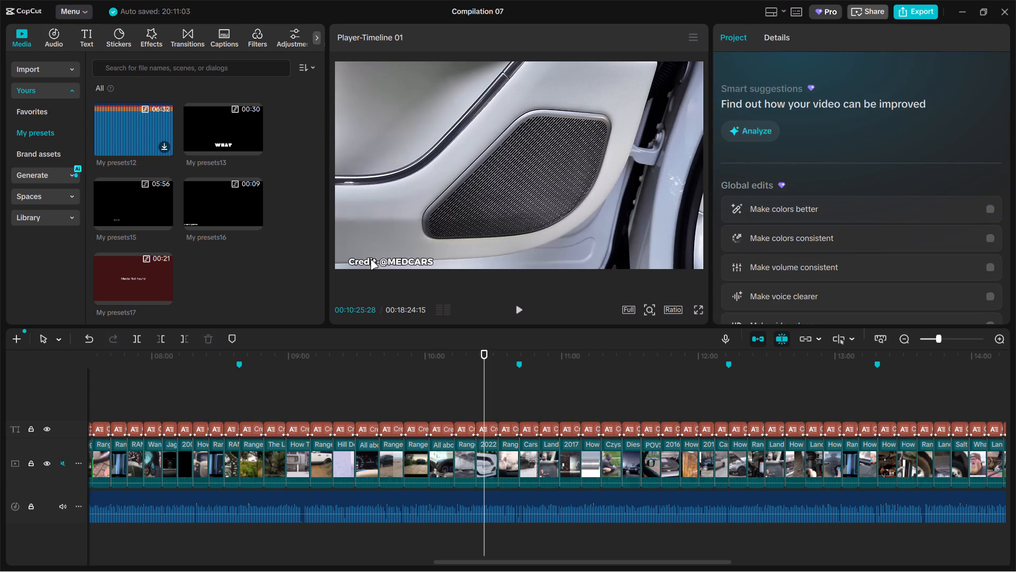
{"action": "left_click_drag", "start_coordinate": [370, 259], "coordinate": [360, 258]}
Align the source-credit caption near 10:36, the Urban Pictures caption near 10:44 and the SA Diagnostic's caption near 10:53 with the frame's lower-left corner.
{"action": "left_click", "coordinate": [509, 390]}
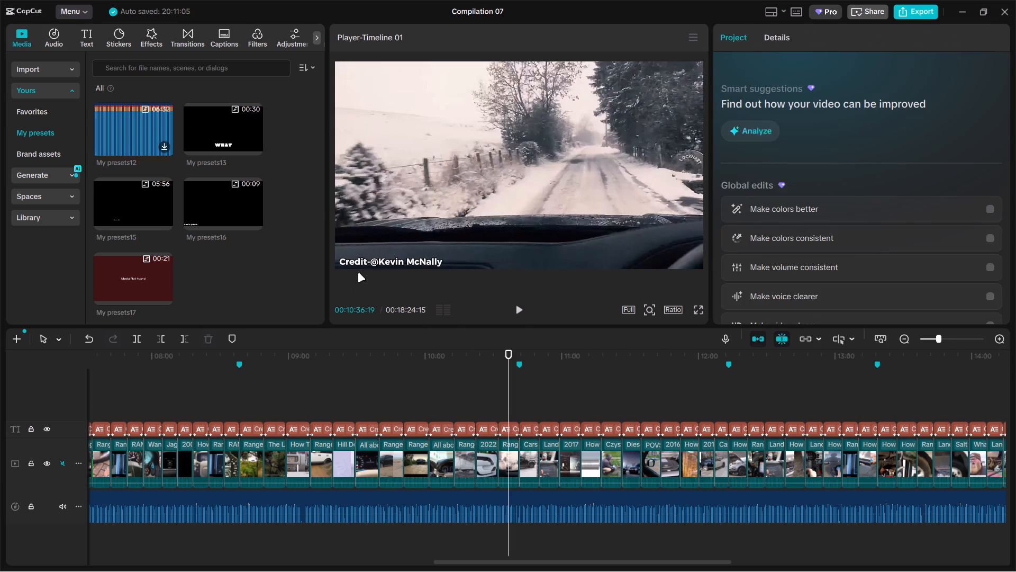
{"action": "left_click", "coordinate": [366, 267]}
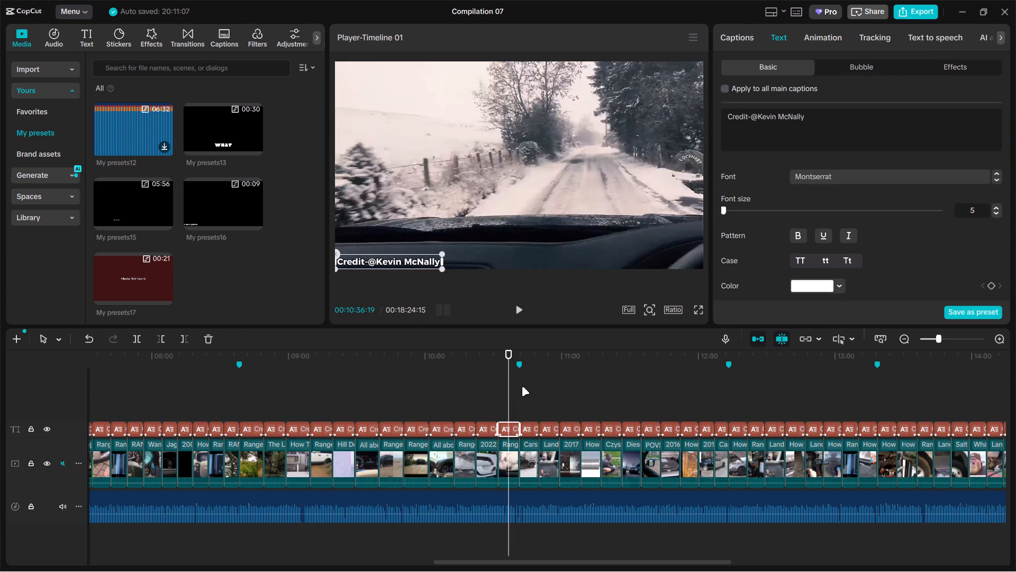
{"action": "left_click", "coordinate": [527, 391]}
{"action": "left_click", "coordinate": [365, 261]}
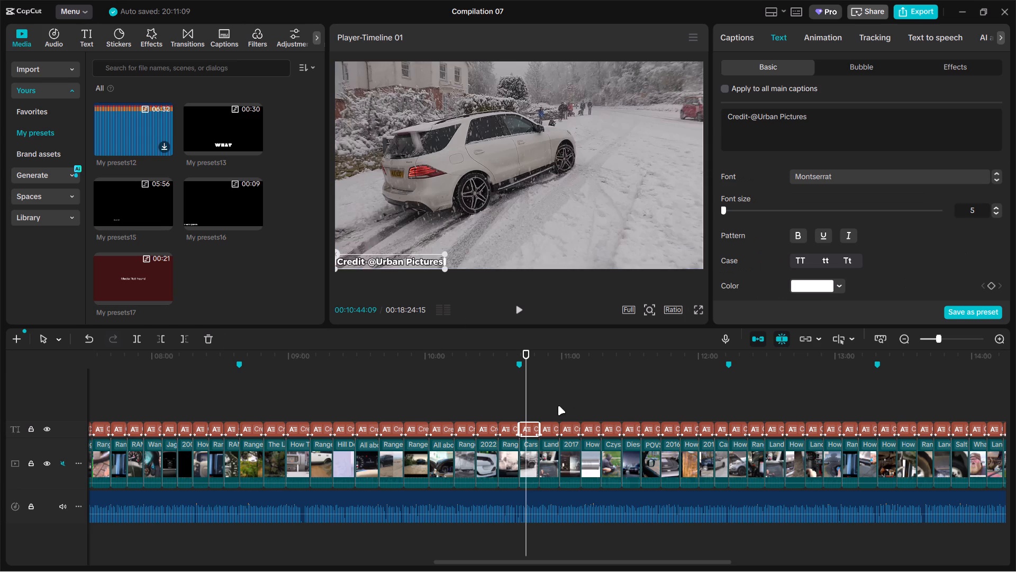
{"action": "left_click", "coordinate": [547, 406]}
{"action": "left_click_drag", "start_coordinate": [404, 261], "coordinate": [410, 257]}
{"action": "left_click", "coordinate": [383, 258]}
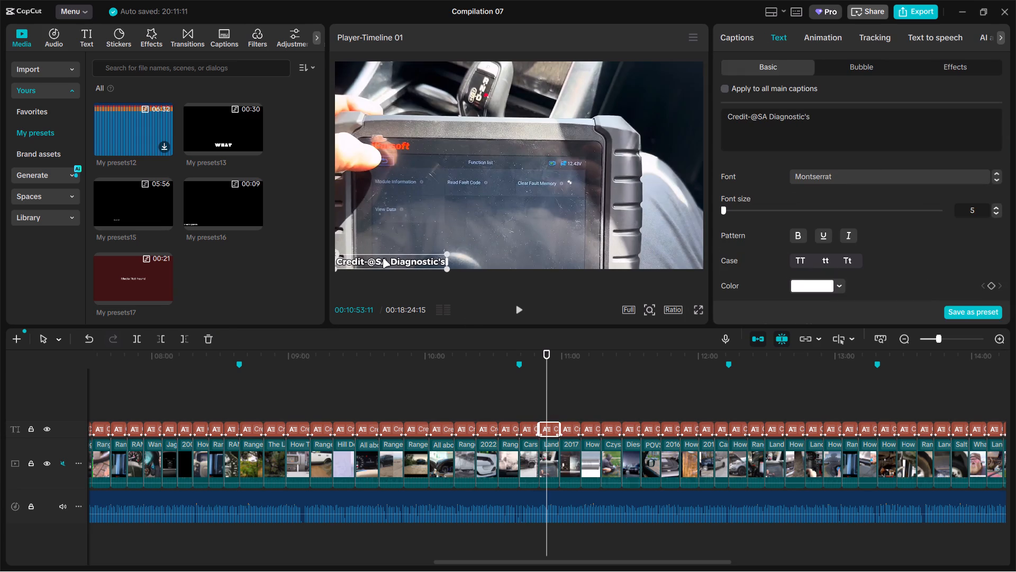
Align the Fuel Economy caption near 11:02 and the following clip's source-credit caption flush with the frame's lower-left corner.
{"action": "left_click", "coordinate": [567, 397]}
{"action": "left_click", "coordinate": [394, 257]}
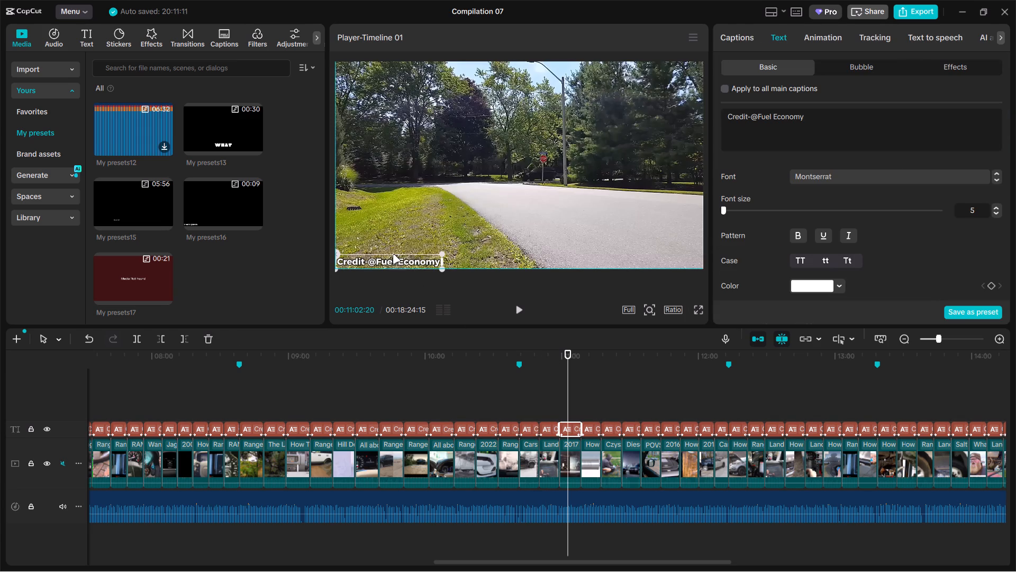
{"action": "left_click_drag", "start_coordinate": [484, 413], "coordinate": [421, 426]}
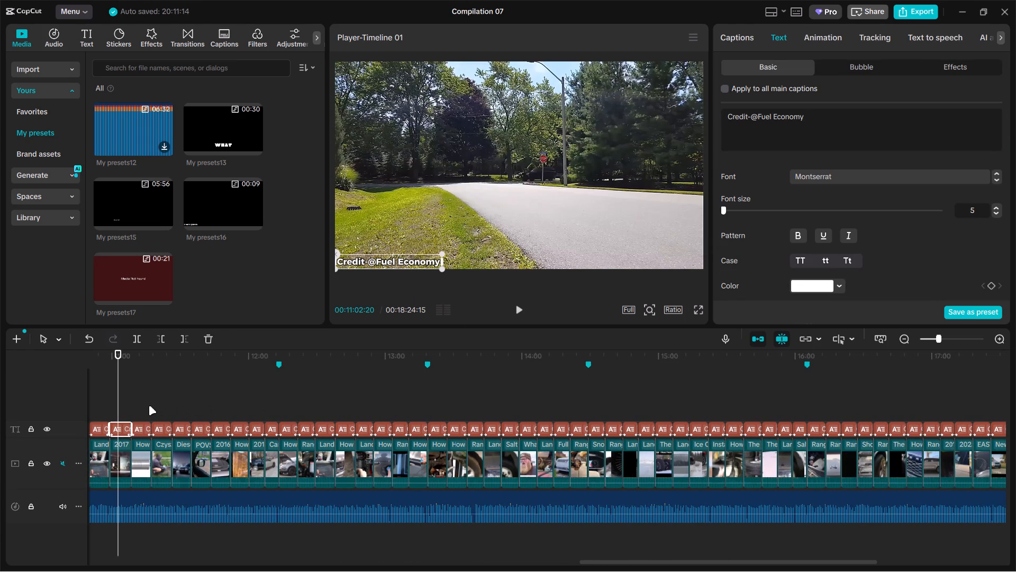
{"action": "left_click", "coordinate": [146, 405]}
{"action": "left_click_drag", "start_coordinate": [372, 260], "coordinate": [366, 256]}
Align the source-credit caption near 11:21 and the following clip's source-credit caption flush with the frame's lower-left corner.
{"action": "left_click", "coordinate": [161, 407]}
{"action": "left_click_drag", "start_coordinate": [355, 261], "coordinate": [345, 261]}
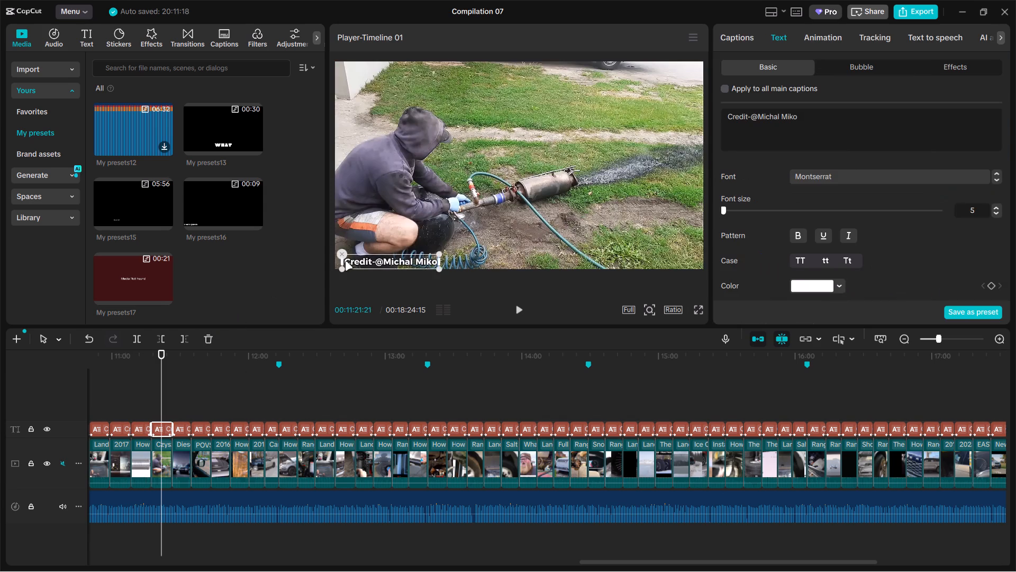
{"action": "left_click_drag", "start_coordinate": [345, 261], "coordinate": [346, 258]}
{"action": "left_click", "coordinate": [182, 399]}
{"action": "left_click_drag", "start_coordinate": [366, 263], "coordinate": [357, 263]}
Align the 4 Cars and Watches caption near 11:41 and the Driven Car Reviews caption near 11:48 flush with the frame's lower-left corner.
{"action": "left_click", "coordinate": [203, 406]}
{"action": "left_click_drag", "start_coordinate": [379, 267], "coordinate": [392, 266]}
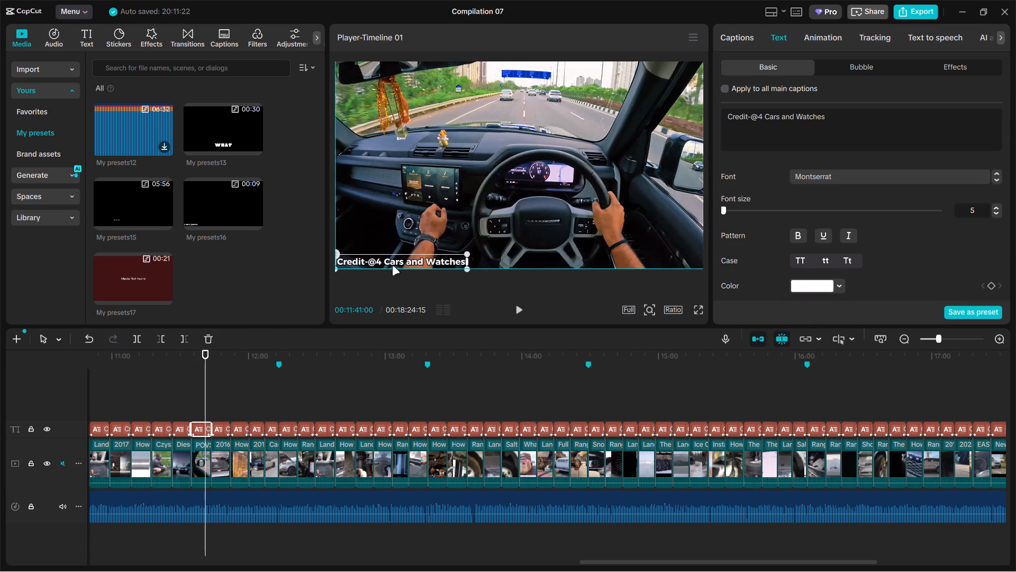
{"action": "left_click_drag", "start_coordinate": [392, 266], "coordinate": [391, 266]}
{"action": "left_click", "coordinate": [223, 401]}
{"action": "left_click_drag", "start_coordinate": [368, 271], "coordinate": [380, 267]}
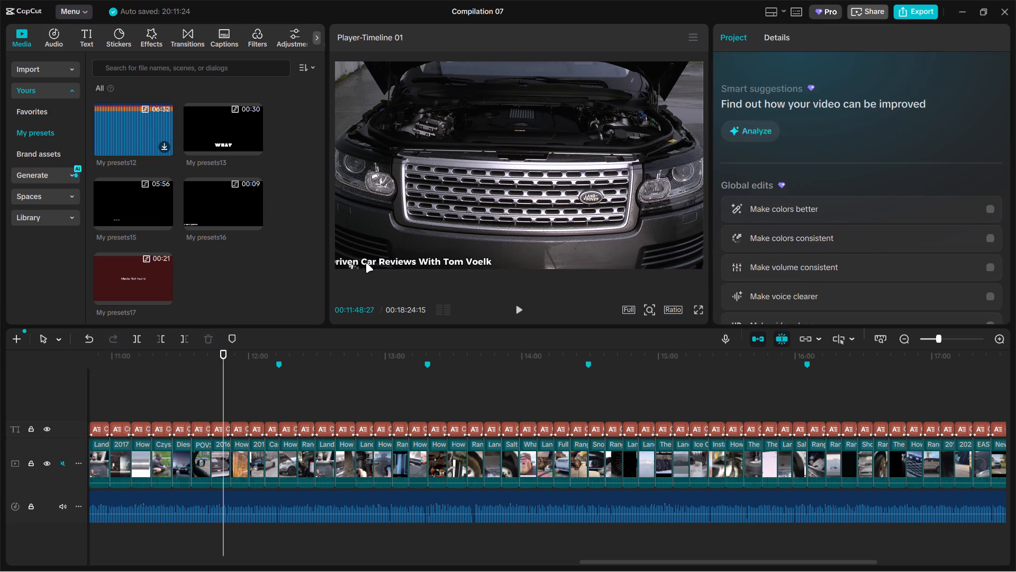
{"action": "left_click", "coordinate": [366, 263]}
{"action": "left_click_drag", "start_coordinate": [365, 262], "coordinate": [412, 261]}
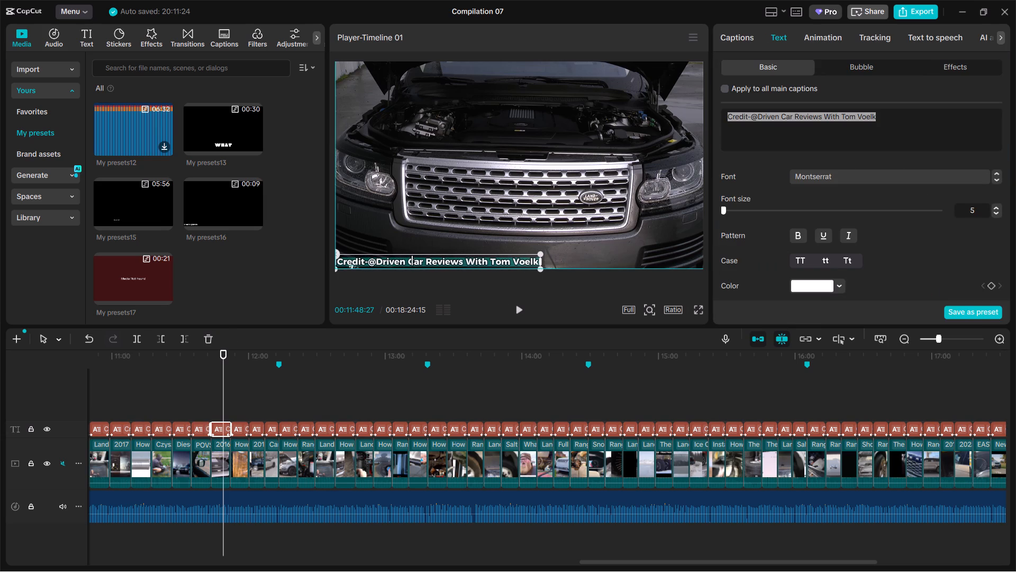
{"action": "left_click_drag", "start_coordinate": [412, 261], "coordinate": [413, 261]}
Align the Lubrizol360 caption near 11:54 and the UNFILTERED MOOSAKA caption near 12:03 flush with the frame's lower-left corner.
{"action": "left_click", "coordinate": [237, 403]}
{"action": "left_click_drag", "start_coordinate": [378, 266], "coordinate": [382, 261]}
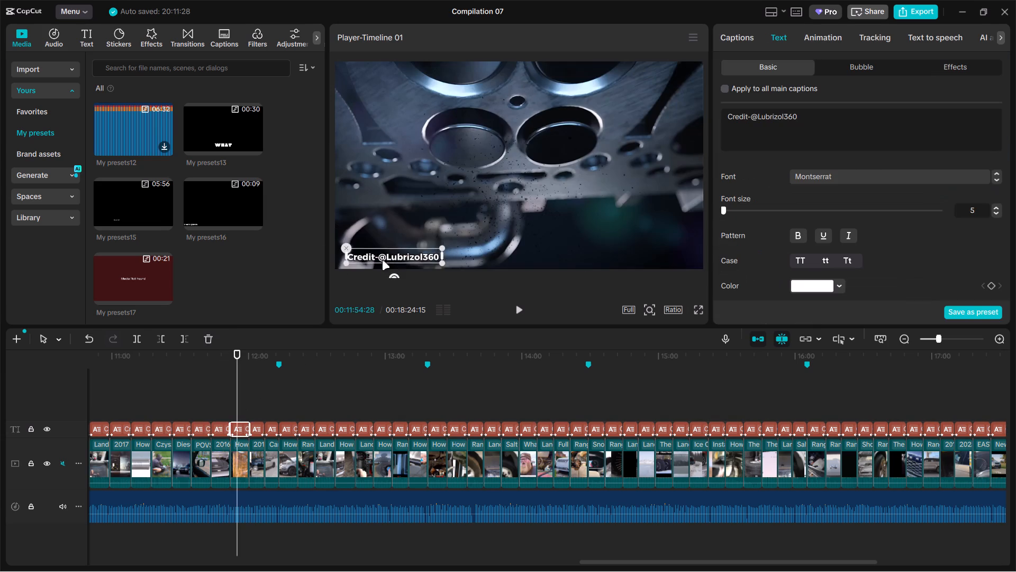
{"action": "left_click_drag", "start_coordinate": [382, 261], "coordinate": [372, 269]}
{"action": "left_click", "coordinate": [256, 394]}
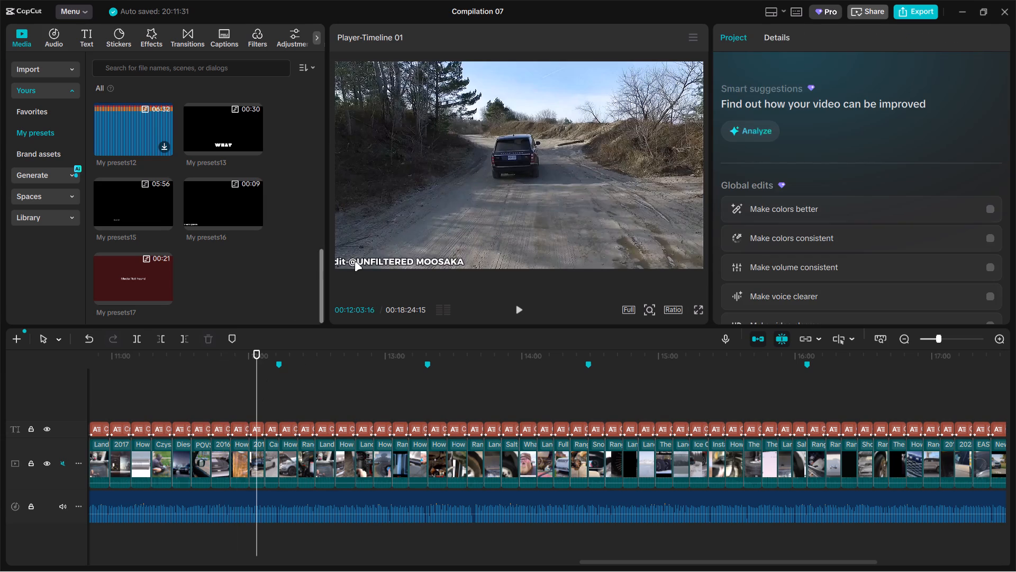
{"action": "left_click_drag", "start_coordinate": [356, 262], "coordinate": [374, 259]}
Align the Urban Pictures caption near 12:10 and the Distribution365 caption near 12:17 flush with the frame's lower-left corner.
{"action": "left_click", "coordinate": [275, 397]}
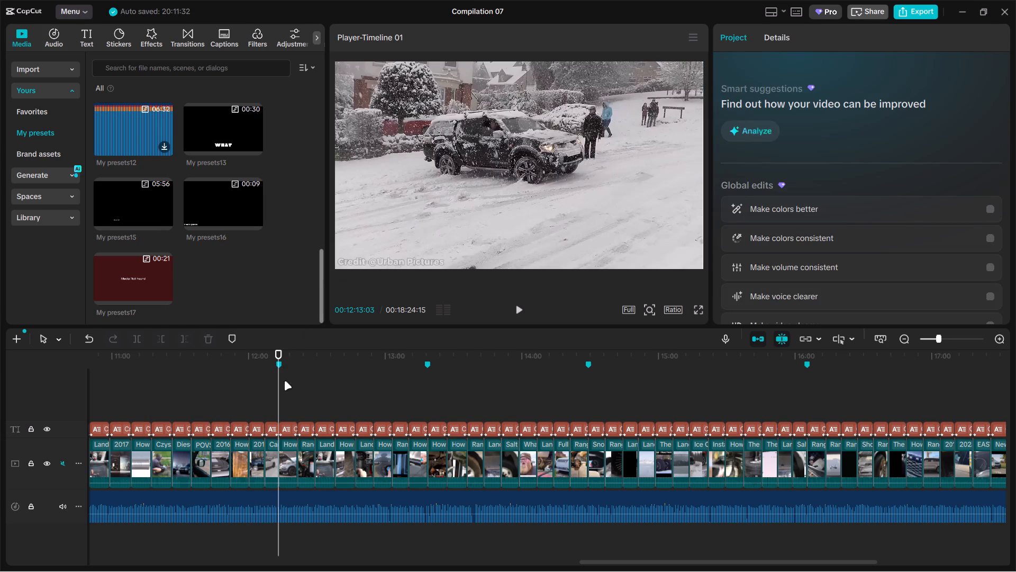
{"action": "left_click", "coordinate": [273, 404]}
{"action": "left_click", "coordinate": [376, 266]}
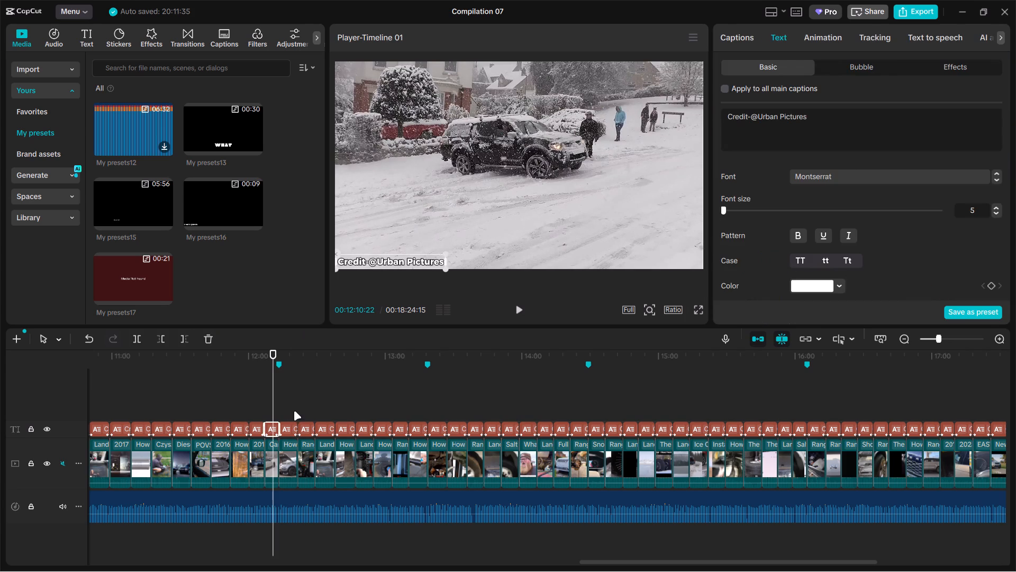
{"action": "left_click", "coordinate": [288, 401]}
{"action": "left_click", "coordinate": [364, 262]}
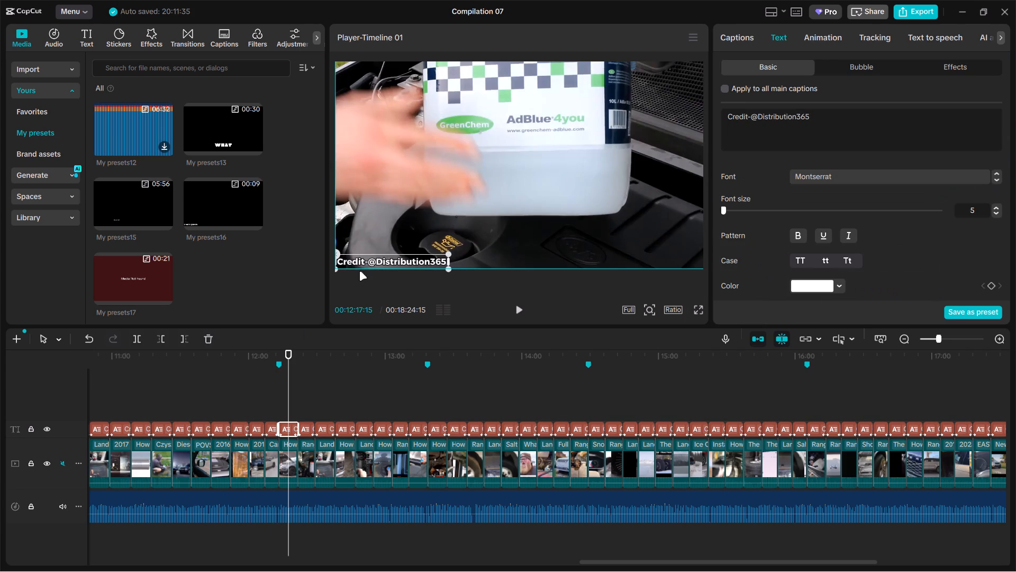
Align the Alexs Autos caption near 12:23 and the SA Diagnostic's caption near 12:32 flush with the frame's lower-left corner.
{"action": "left_click", "coordinate": [303, 383]}
{"action": "left_click_drag", "start_coordinate": [367, 262], "coordinate": [364, 258]}
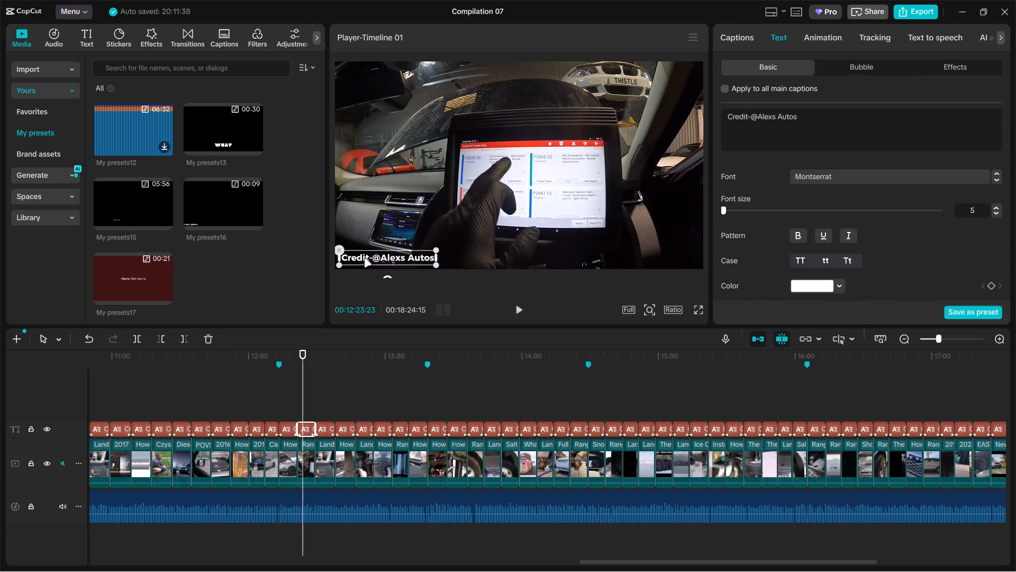
{"action": "left_click_drag", "start_coordinate": [364, 258], "coordinate": [362, 262]}
{"action": "left_click", "coordinate": [323, 379]}
{"action": "left_click", "coordinate": [367, 260]}
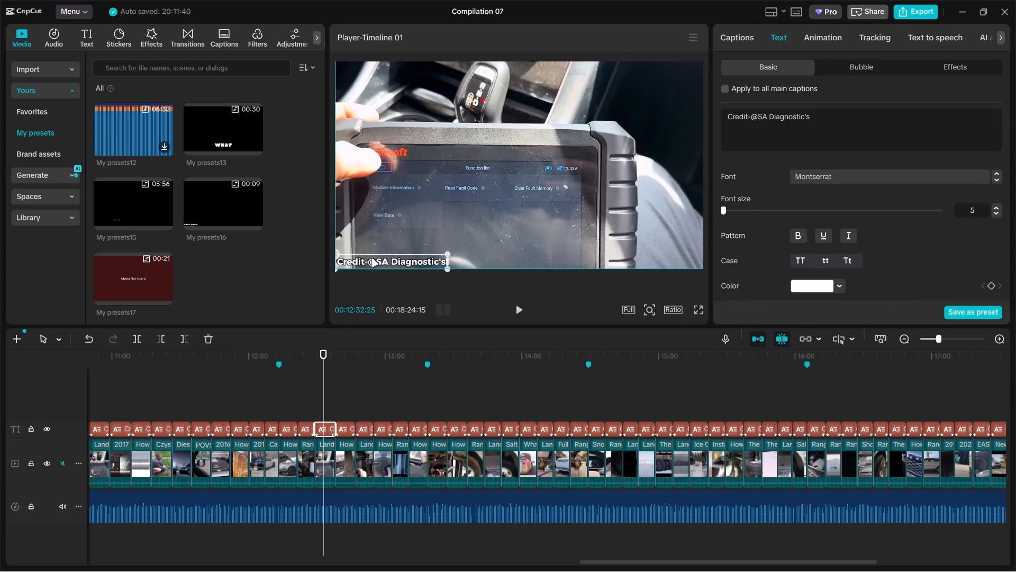
Align the Tech Life Diy caption near 12:40 and the Diagnostic World caption near 12:50 flush with the frame's lower-left corner.
{"action": "left_click", "coordinate": [340, 385]}
{"action": "left_click", "coordinate": [367, 262]}
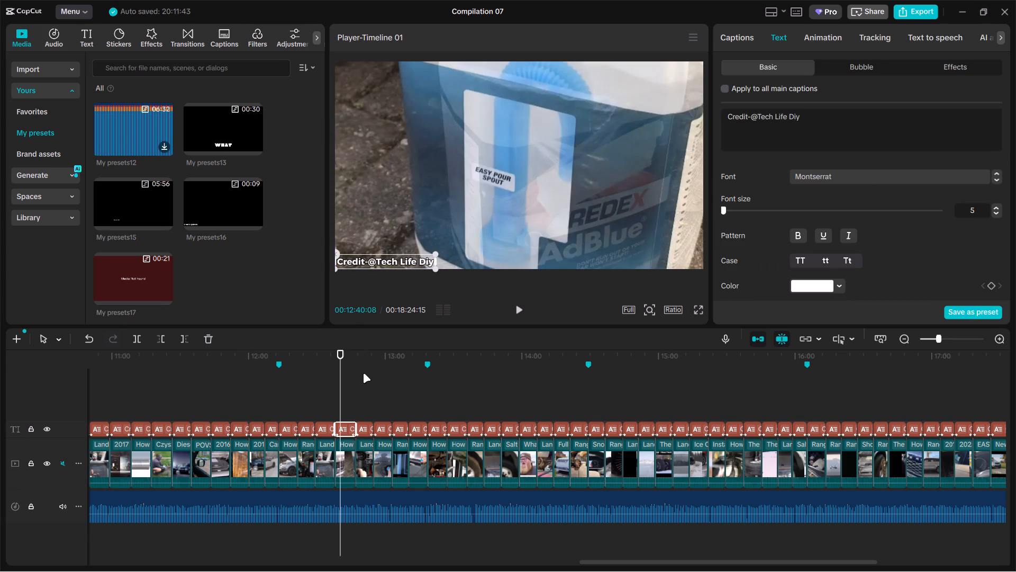
{"action": "left_click", "coordinate": [364, 374]}
{"action": "left_click_drag", "start_coordinate": [366, 261], "coordinate": [374, 258]}
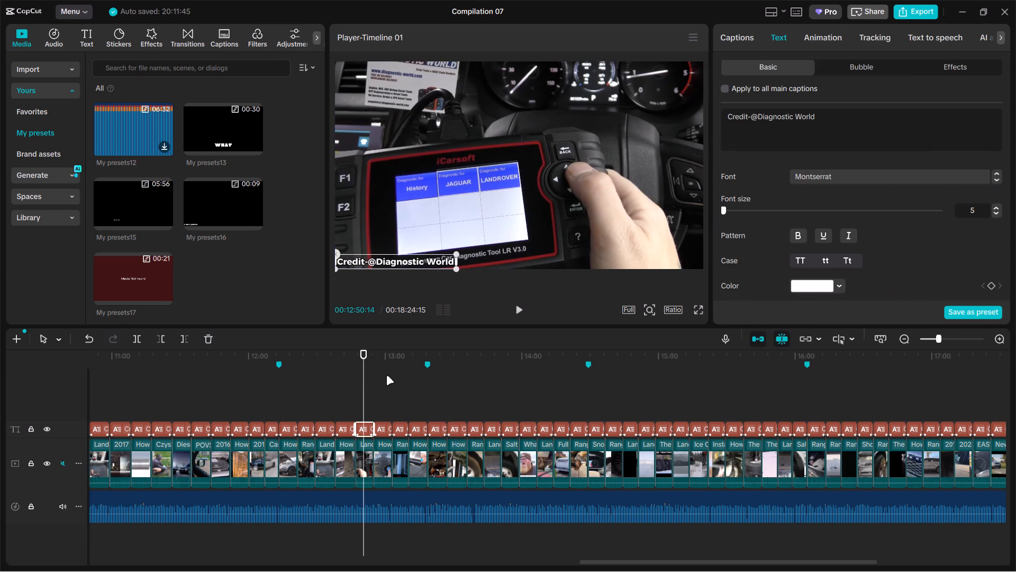
Align the JA Guides Home caption near 13:00 and the CARJAM TV caption near 13:06 flush with the frame's lower-left corner.
{"action": "left_click", "coordinate": [386, 376]}
{"action": "left_click", "coordinate": [380, 258]}
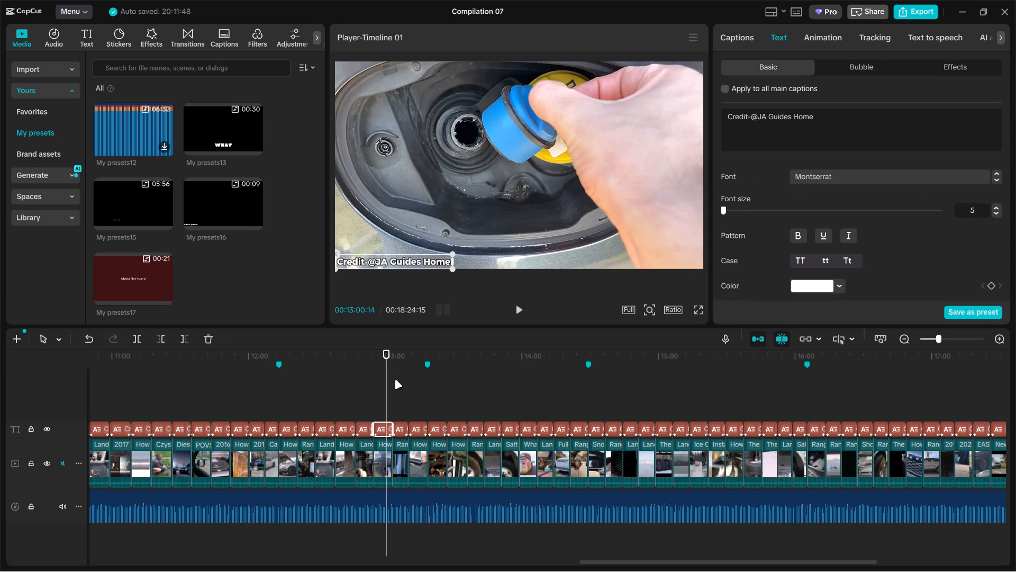
{"action": "left_click", "coordinate": [399, 384]}
{"action": "left_click_drag", "start_coordinate": [378, 263], "coordinate": [372, 260]}
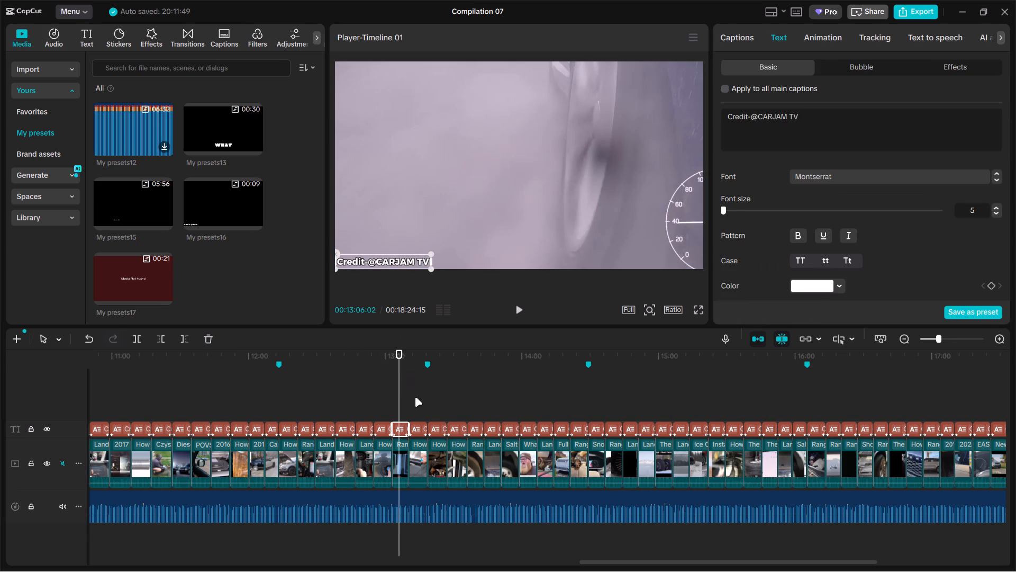
Align the Tech Life Diy caption before 13:20, the CBS New York caption near 13:20 and the How to Automotive caption near 13:32 with the lower-left corner.
{"action": "left_click", "coordinate": [415, 397]}
{"action": "left_click_drag", "start_coordinate": [365, 262], "coordinate": [360, 260]}
{"action": "left_click", "coordinate": [433, 387]}
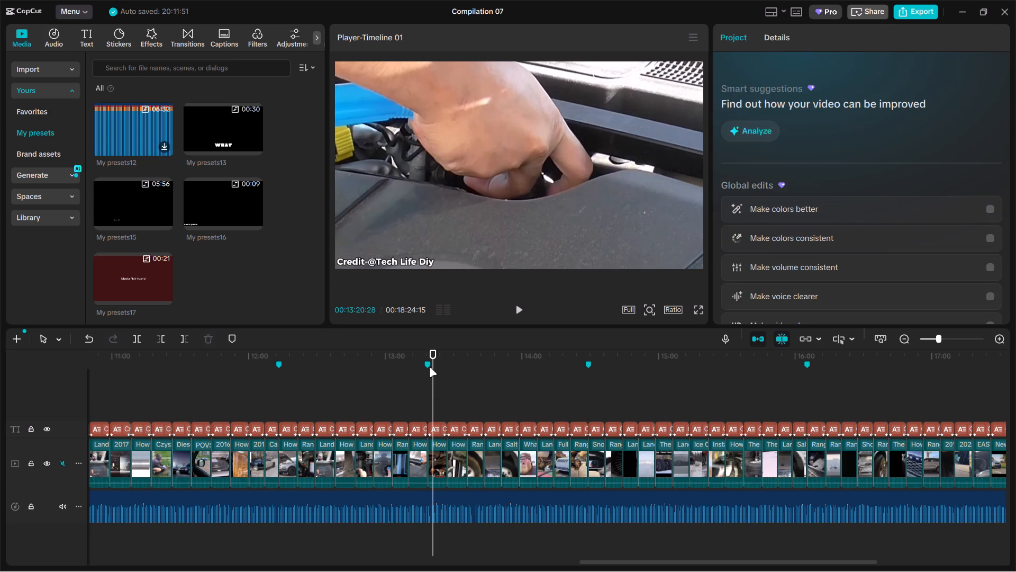
{"action": "left_click", "coordinate": [379, 263]}
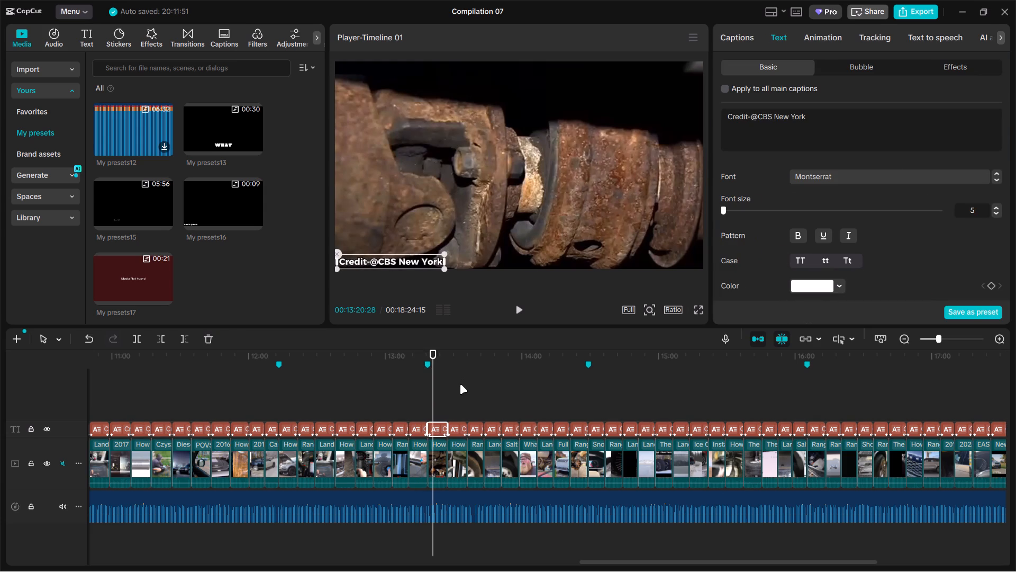
{"action": "left_click", "coordinate": [458, 386]}
{"action": "left_click_drag", "start_coordinate": [371, 264], "coordinate": [378, 263]}
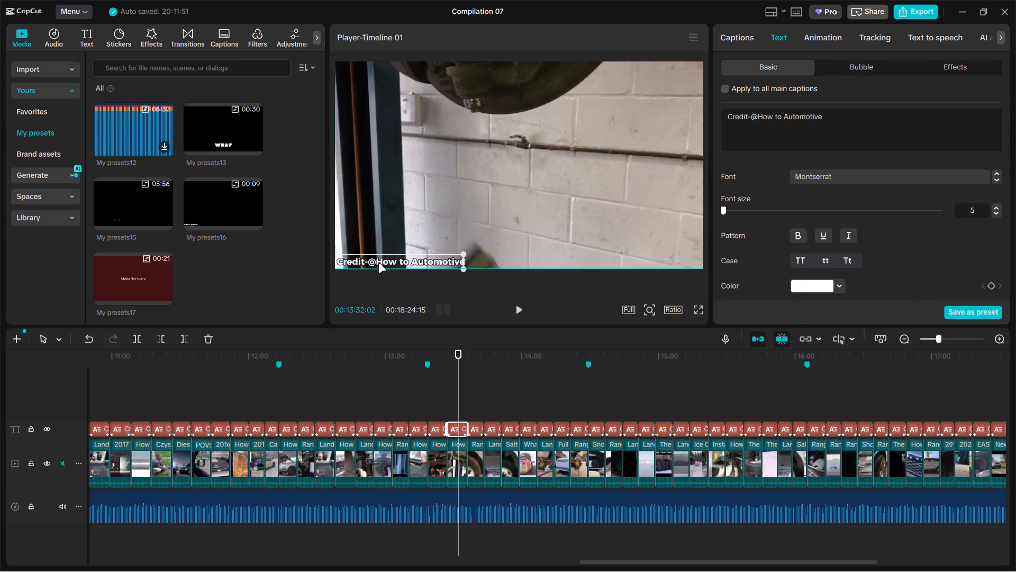
{"action": "left_click_drag", "start_coordinate": [378, 263], "coordinate": [378, 264]}
{"action": "left_click_drag", "start_coordinate": [377, 263], "coordinate": [383, 261]}
Align the source-credit caption near 13:40 and the Martin Motor Group caption near 13:47 flush with the frame's lower-left corner.
{"action": "left_click_drag", "start_coordinate": [428, 410], "coordinate": [428, 413]}
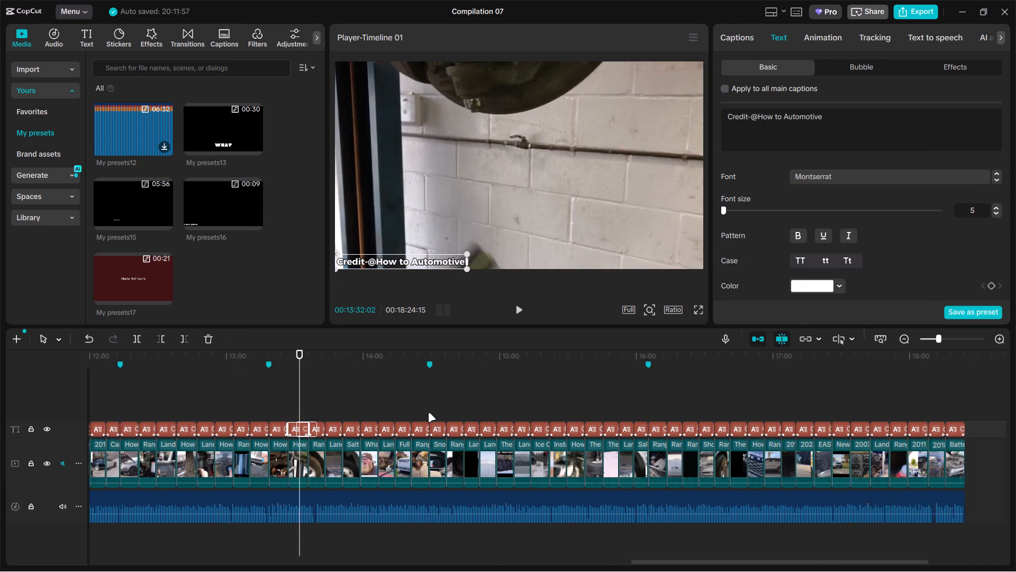
{"action": "left_click_drag", "start_coordinate": [428, 413], "coordinate": [415, 412]}
{"action": "left_click", "coordinate": [156, 404]}
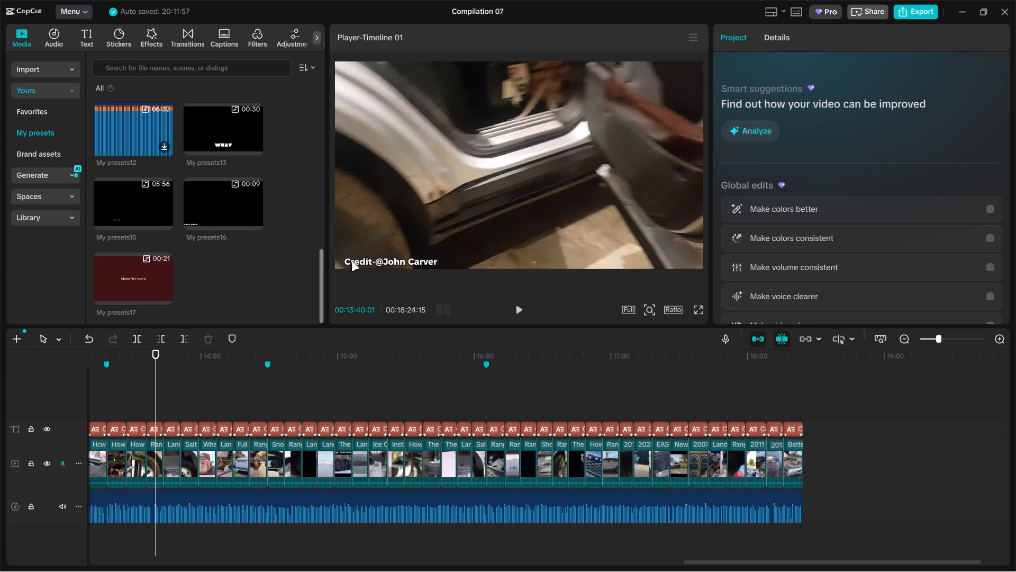
{"action": "left_click_drag", "start_coordinate": [351, 262], "coordinate": [346, 260]}
{"action": "left_click", "coordinate": [170, 399]}
{"action": "left_click_drag", "start_coordinate": [355, 267], "coordinate": [357, 267]}
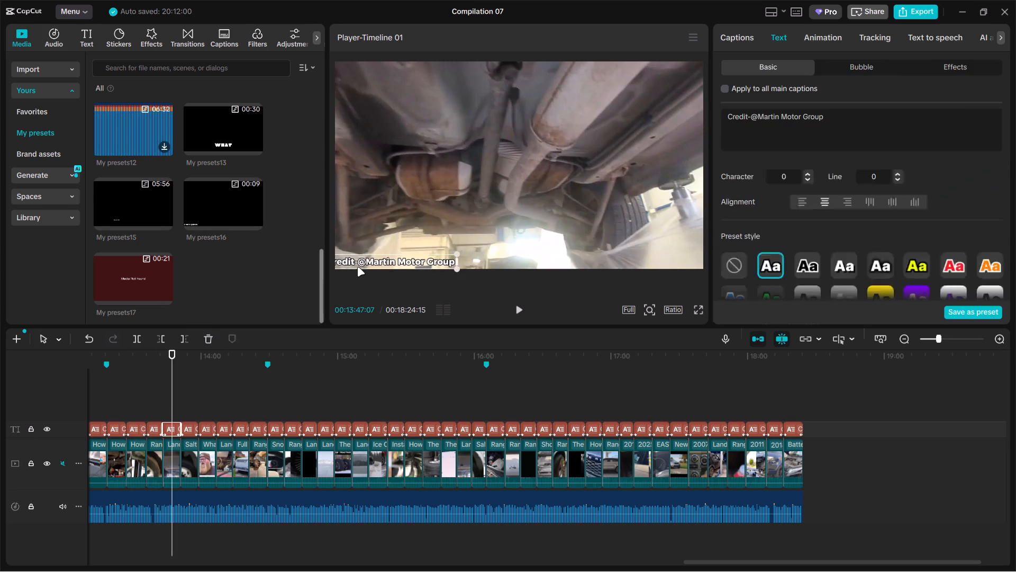
{"action": "left_click_drag", "start_coordinate": [357, 267], "coordinate": [366, 265]}
Align the Knoxville News Sentinel caption near 13:54 and the FOX 17 WXMI caption near 14:03 flush with the frame's lower-left corner.
{"action": "left_click", "coordinate": [188, 390]}
{"action": "left_click_drag", "start_coordinate": [366, 261], "coordinate": [383, 260]}
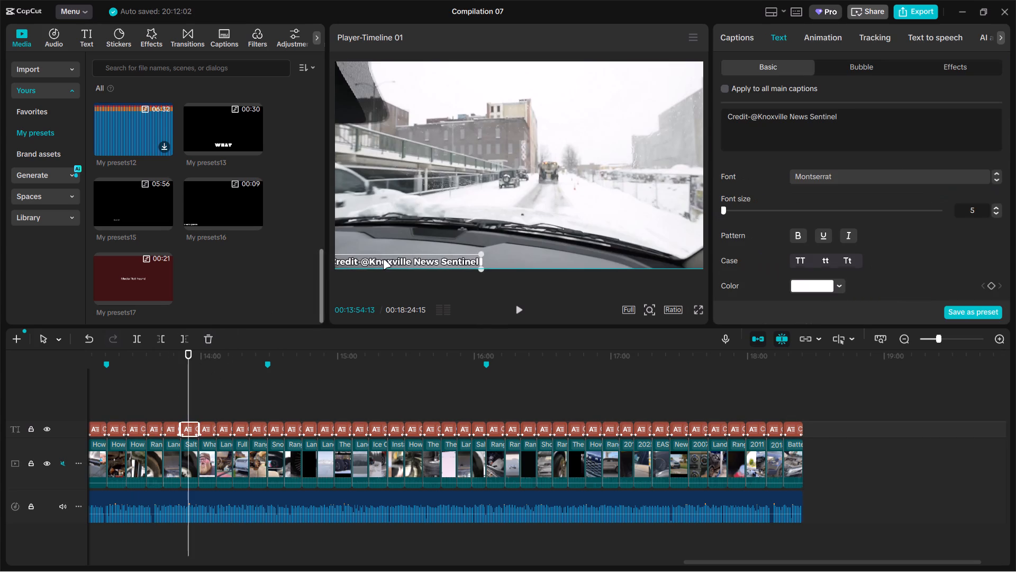
{"action": "left_click_drag", "start_coordinate": [383, 260], "coordinate": [388, 259]}
{"action": "left_click", "coordinate": [208, 394]}
{"action": "left_click", "coordinate": [369, 264]}
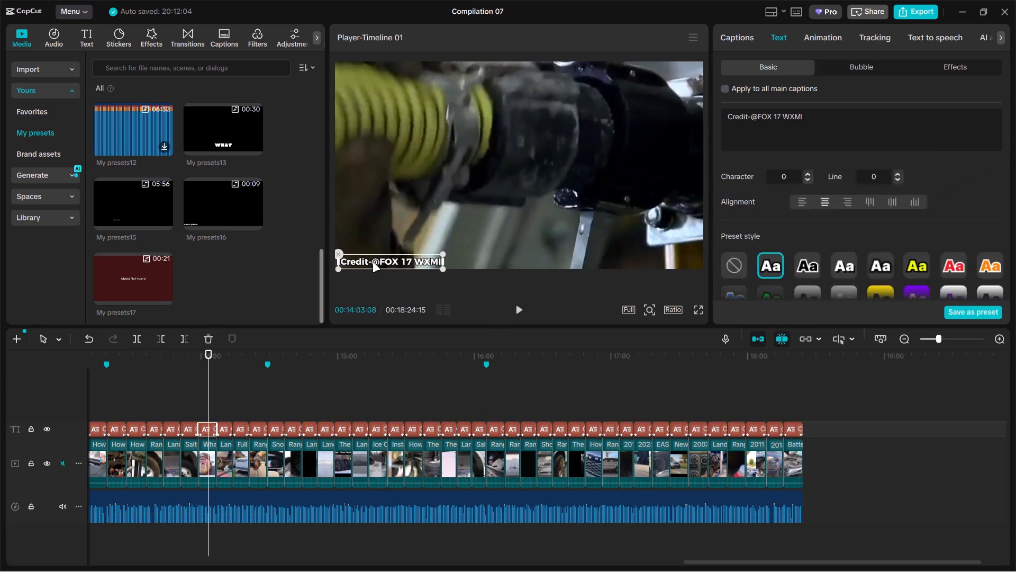
Align the Endure Car Protection caption near 14:10 and the Astbury Car Wash & Detailing caption near 14:16 with the frame's lower-left corner.
{"action": "left_click", "coordinate": [233, 395]}
{"action": "left_click", "coordinate": [225, 397]}
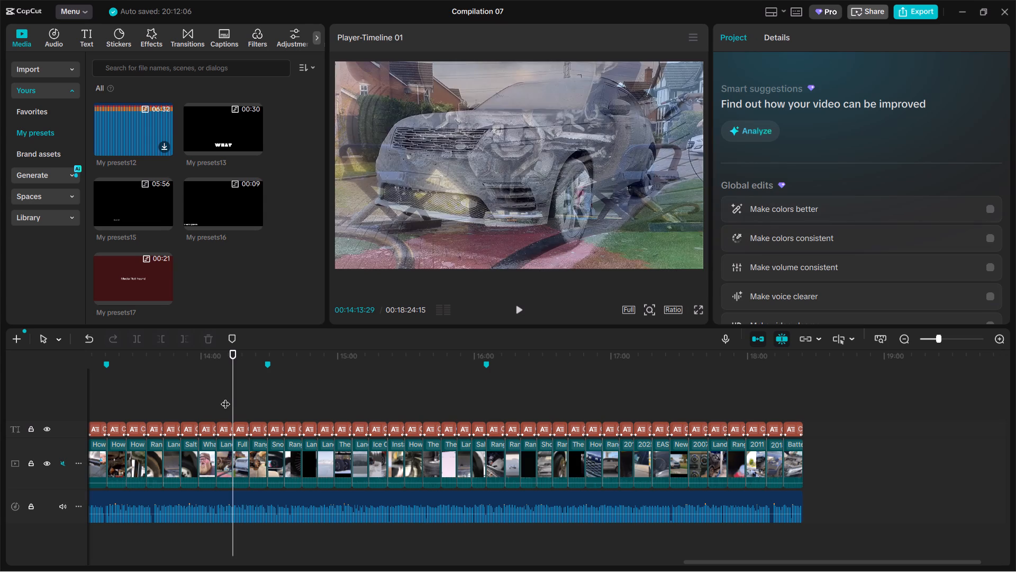
{"action": "left_click_drag", "start_coordinate": [363, 269], "coordinate": [379, 266]}
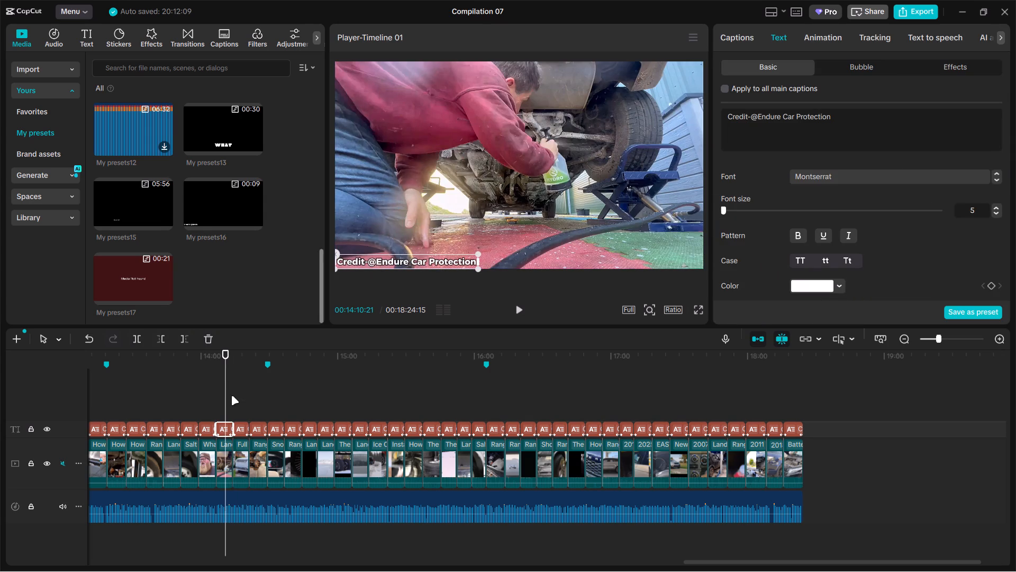
{"action": "left_click", "coordinate": [240, 394]}
{"action": "left_click_drag", "start_coordinate": [368, 263], "coordinate": [391, 261]}
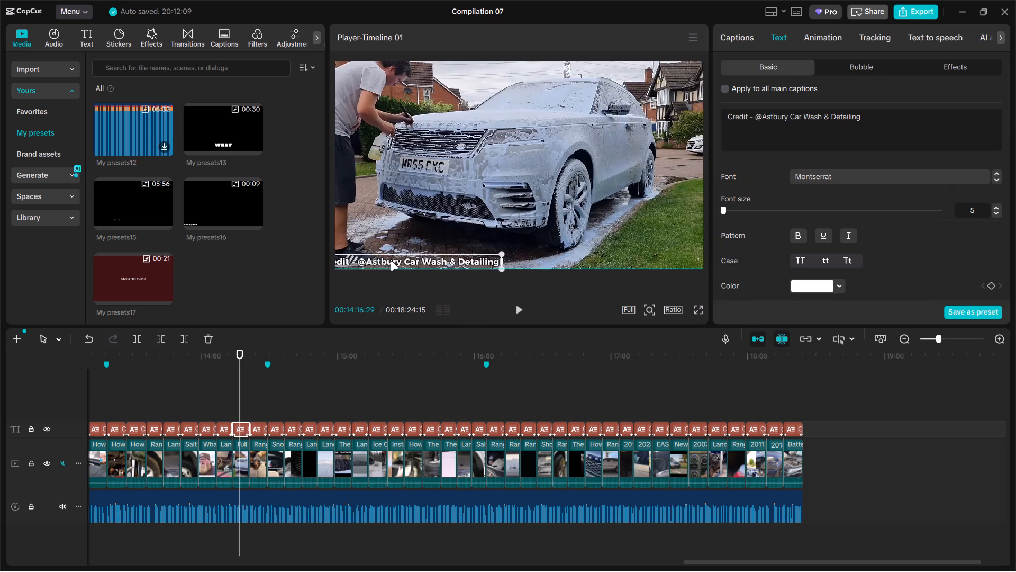
{"action": "left_click_drag", "start_coordinate": [391, 261], "coordinate": [402, 260]}
Align the Park Dry Ice Blasting caption near 14:26 and the Land Rover Boerne caption near 14:29 flush with the frame's lower-left corner.
{"action": "left_click", "coordinate": [260, 389]}
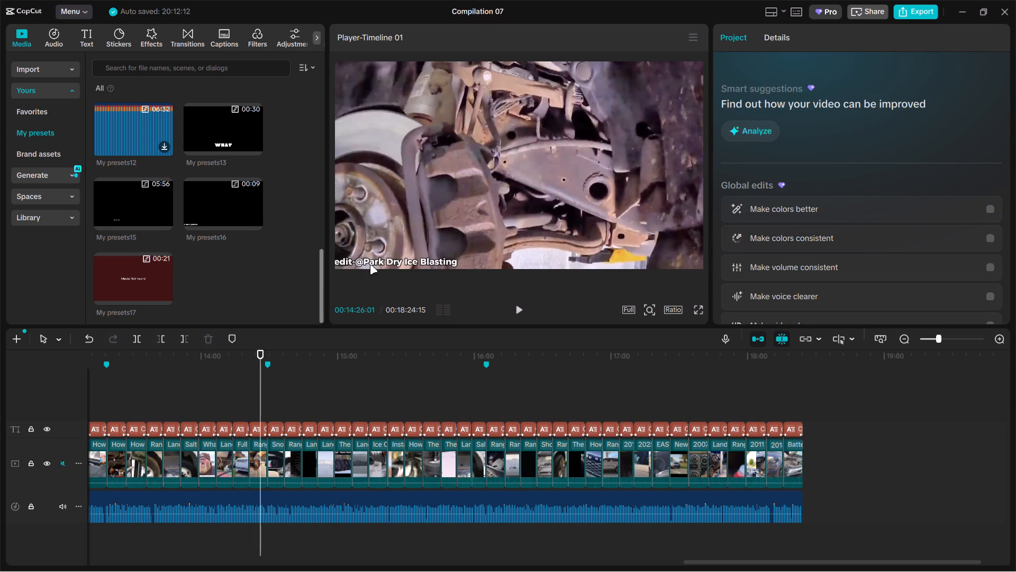
{"action": "left_click_drag", "start_coordinate": [375, 262], "coordinate": [389, 260]}
{"action": "left_click", "coordinate": [272, 390]}
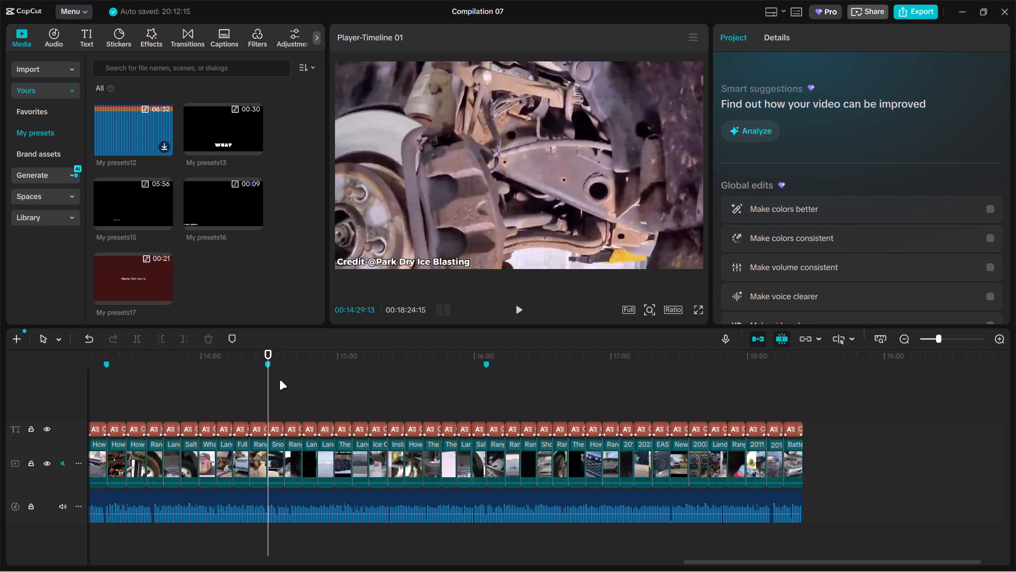
{"action": "left_click_drag", "start_coordinate": [375, 264], "coordinate": [384, 263]}
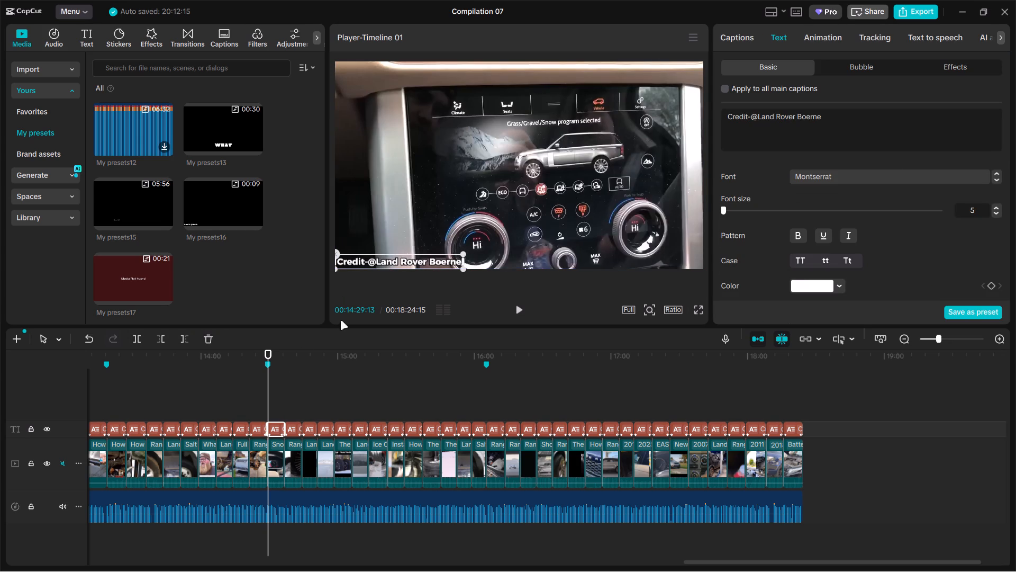
Align the Fast Tracks Car Care caption near 14:40 and the Junction Eleven caption near 14:47 flush with the frame's lower-left corner.
{"action": "left_click", "coordinate": [293, 400]}
{"action": "left_click_drag", "start_coordinate": [381, 263], "coordinate": [395, 258]}
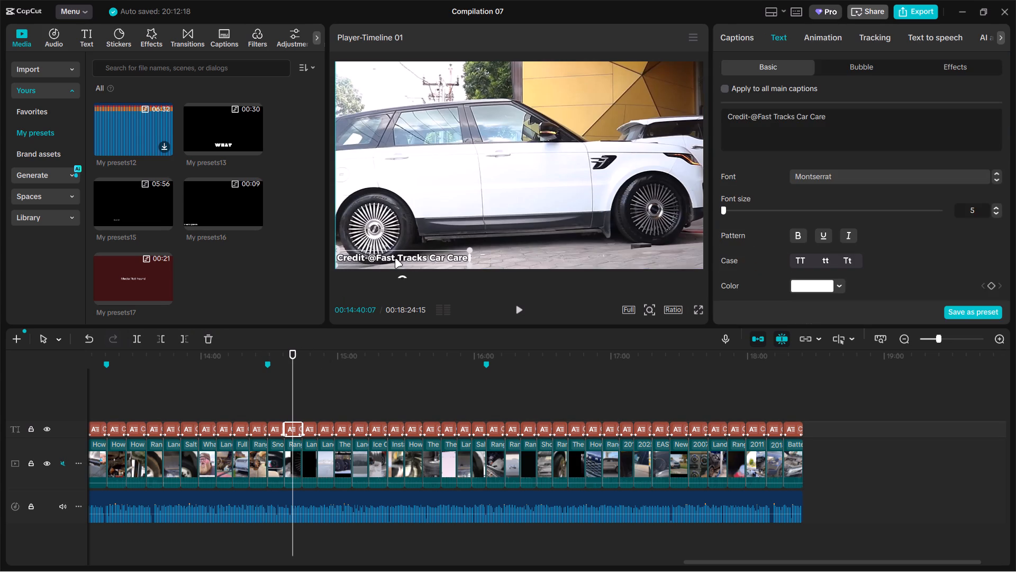
{"action": "left_click_drag", "start_coordinate": [395, 258], "coordinate": [395, 263]}
{"action": "left_click", "coordinate": [309, 392]}
{"action": "left_click_drag", "start_coordinate": [369, 267], "coordinate": [372, 267]}
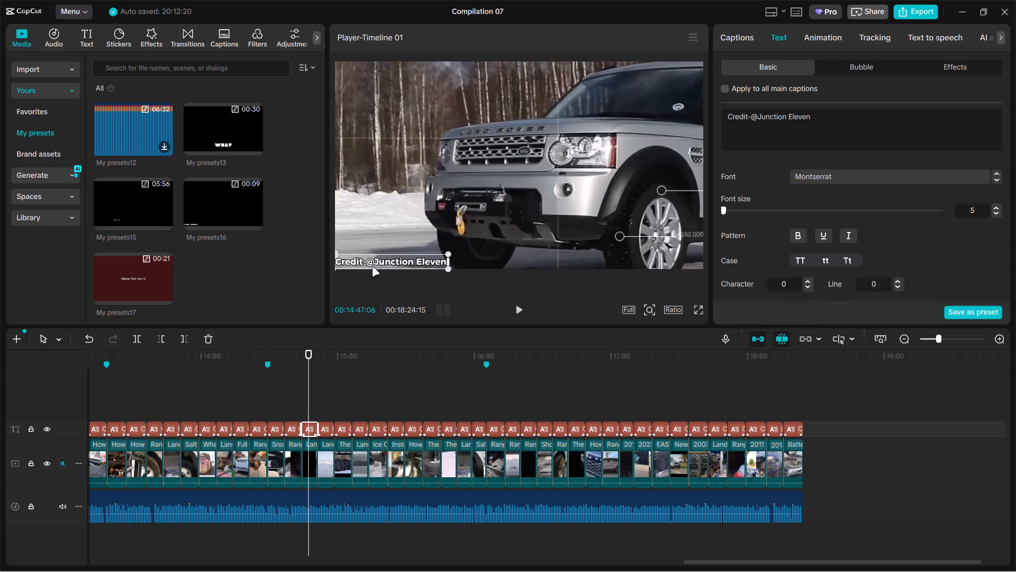
{"action": "left_click_drag", "start_coordinate": [372, 267], "coordinate": [375, 266]}
Align the Marshall LandRover caption near 14:54 and the Bridgestone EMEA caption near 15:01 flush with the frame's lower-left corner.
{"action": "left_click", "coordinate": [330, 382]}
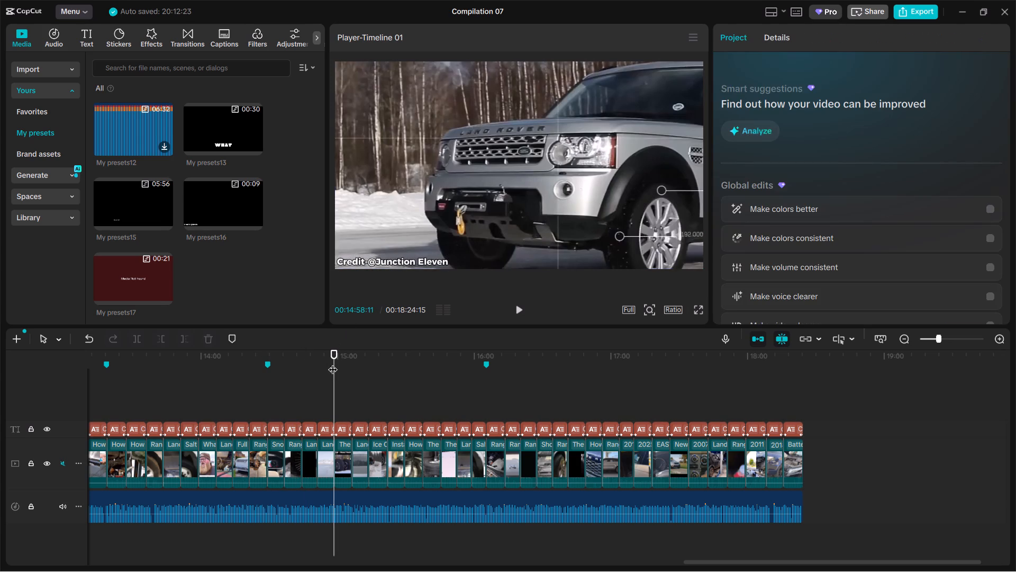
{"action": "left_click", "coordinate": [331, 381]}
{"action": "left_click_drag", "start_coordinate": [328, 394], "coordinate": [323, 391]}
{"action": "left_click", "coordinate": [324, 402]}
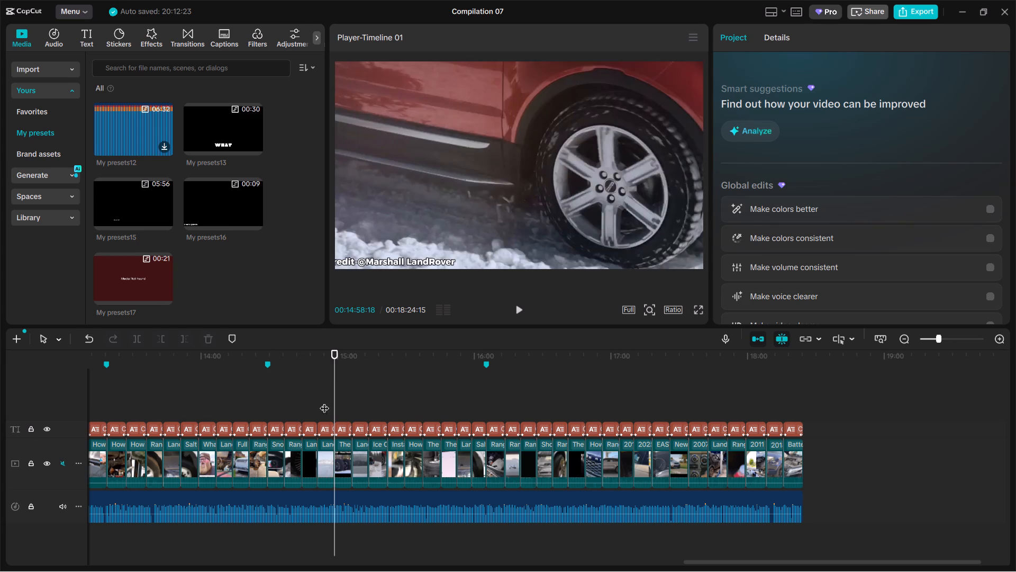
{"action": "left_click_drag", "start_coordinate": [368, 264], "coordinate": [381, 263]}
{"action": "left_click", "coordinate": [337, 388]}
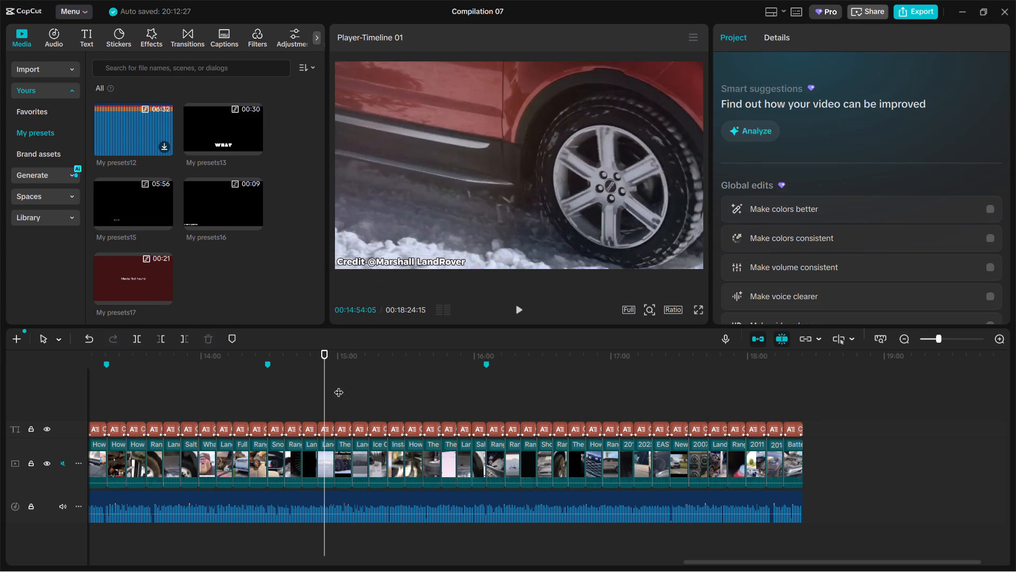
{"action": "left_click_drag", "start_coordinate": [335, 387], "coordinate": [342, 379]}
{"action": "left_click_drag", "start_coordinate": [366, 261], "coordinate": [385, 259]}
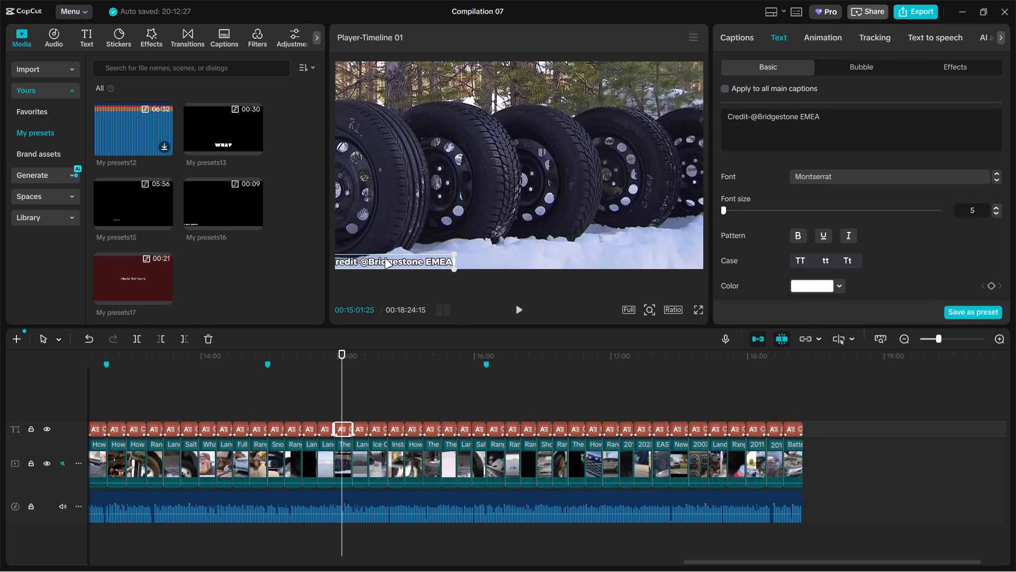
{"action": "left_click_drag", "start_coordinate": [385, 259], "coordinate": [377, 260]}
Align the LookersLandRoverTV caption near 15:10 and the source-credit caption near 15:17 flush with the frame's lower-left corner.
{"action": "left_click_drag", "start_coordinate": [335, 433], "coordinate": [286, 440]}
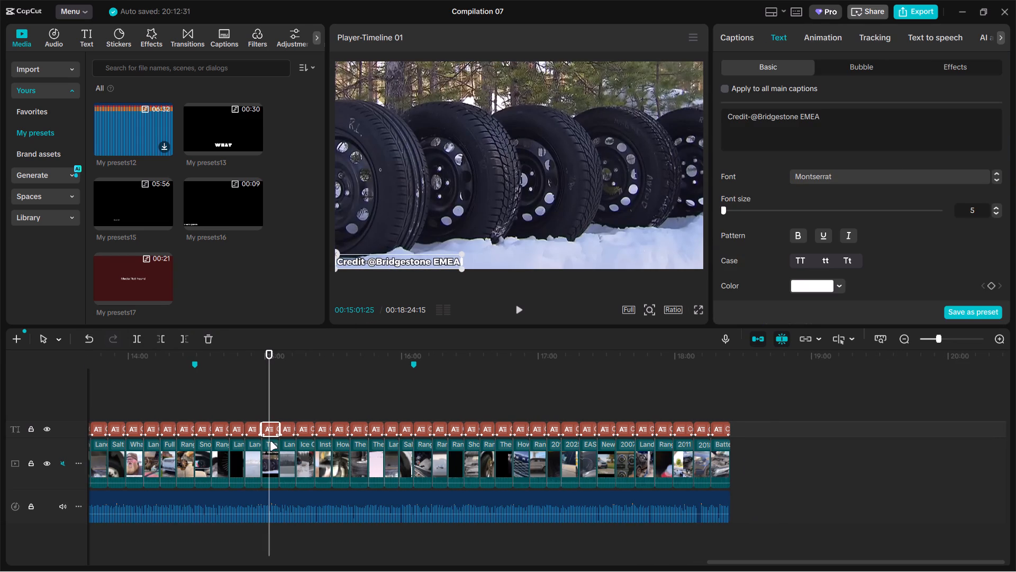
{"action": "scroll", "coordinate": [328, 443], "scroll_direction": "up", "scroll_amount": 3, "text": "ctrl"}
{"action": "left_click", "coordinate": [294, 394]}
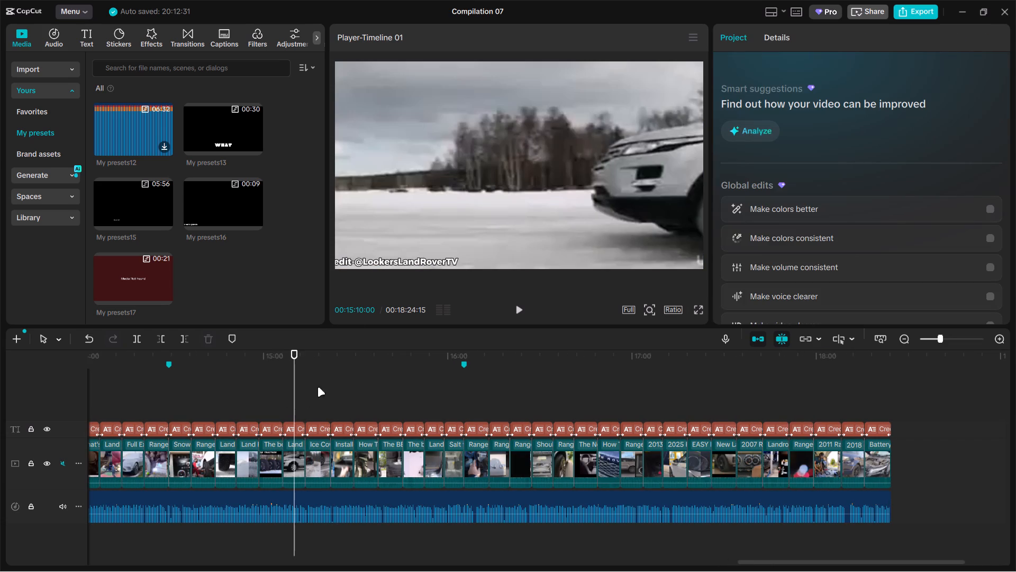
{"action": "left_click_drag", "start_coordinate": [367, 264], "coordinate": [377, 263]}
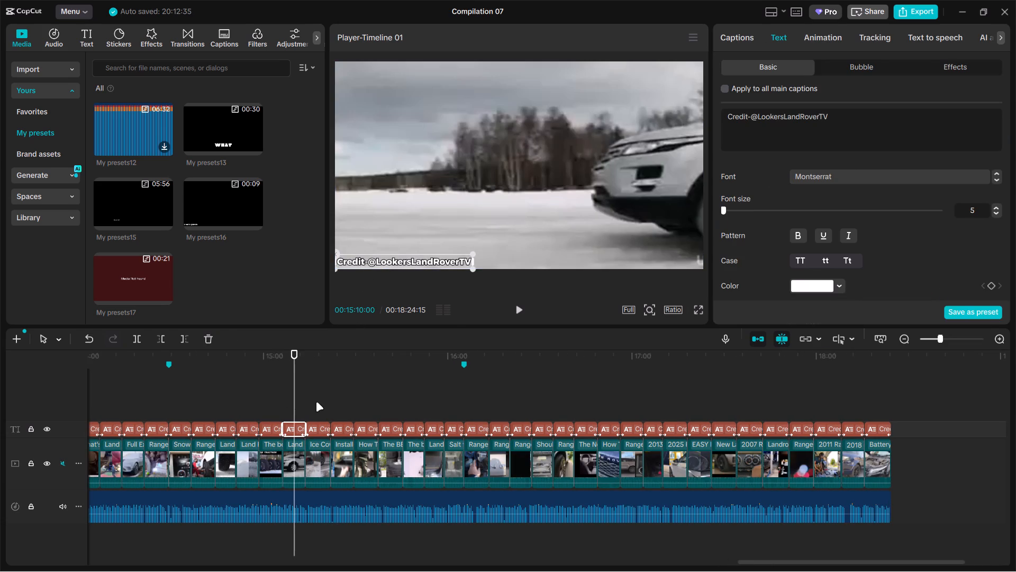
{"action": "left_click", "coordinate": [316, 402]}
{"action": "left_click_drag", "start_coordinate": [380, 258], "coordinate": [375, 256]}
Align the Average Joe Reviews caption near 15:25 and the How to Automotive caption near 15:33 with the frame's lower-left corner.
{"action": "left_click", "coordinate": [341, 396]}
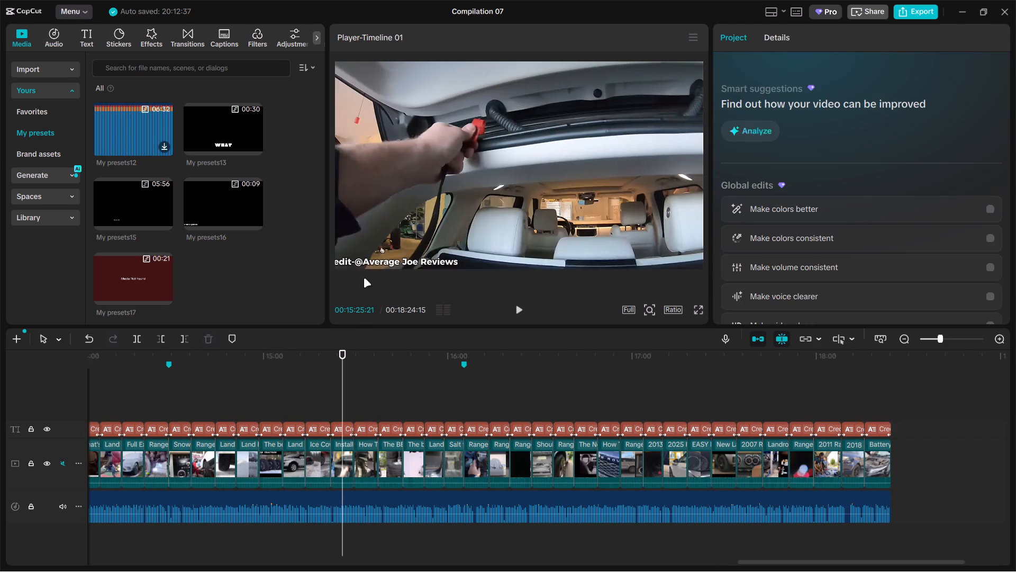
{"action": "left_click_drag", "start_coordinate": [372, 261], "coordinate": [385, 258]}
{"action": "left_click", "coordinate": [367, 385]}
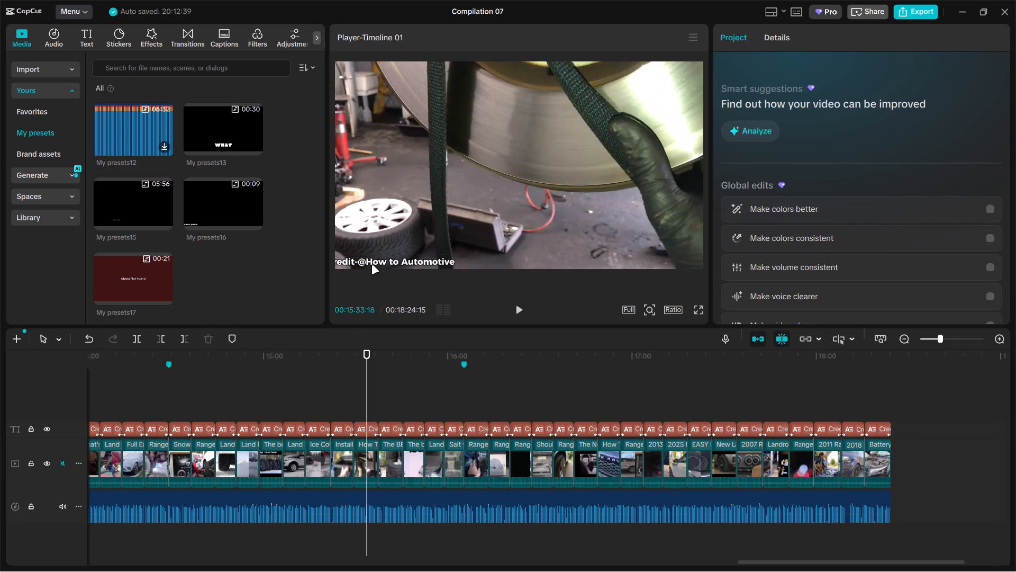
{"action": "left_click_drag", "start_coordinate": [373, 264], "coordinate": [384, 262]}
Align the source-credit caption near 15:42 and the Bridgestone EMEA caption near 15:47 flush with the frame's lower-left corner.
{"action": "left_click", "coordinate": [393, 396]}
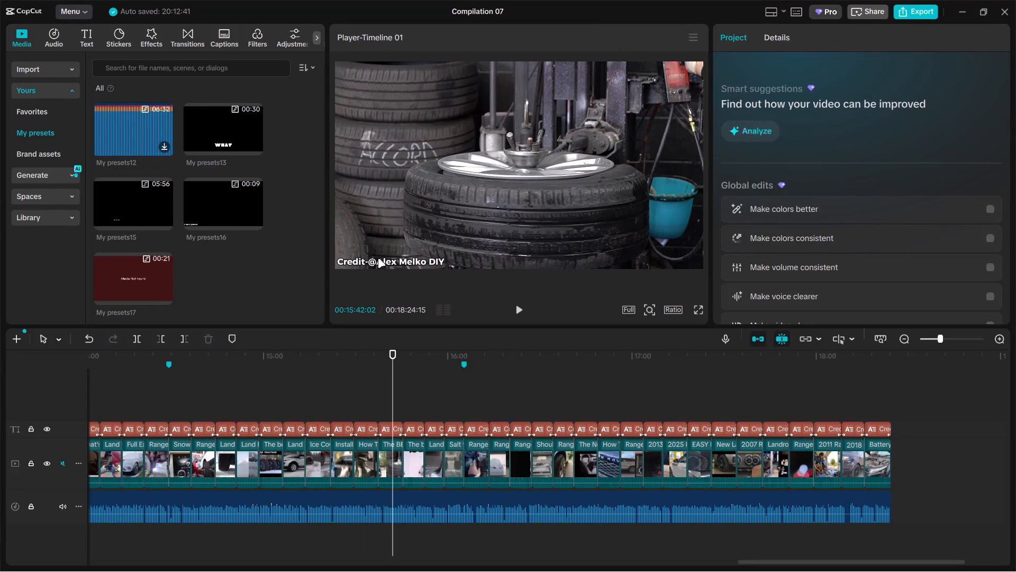
{"action": "left_click", "coordinate": [378, 258]}
{"action": "left_click", "coordinate": [410, 409]}
{"action": "left_click_drag", "start_coordinate": [371, 262], "coordinate": [382, 261]}
Align the Martin Motor Group caption near 15:56 and the Knoxville News Sentinel caption near 16:02 with the frame's lower-left corner.
{"action": "left_click", "coordinate": [436, 379]}
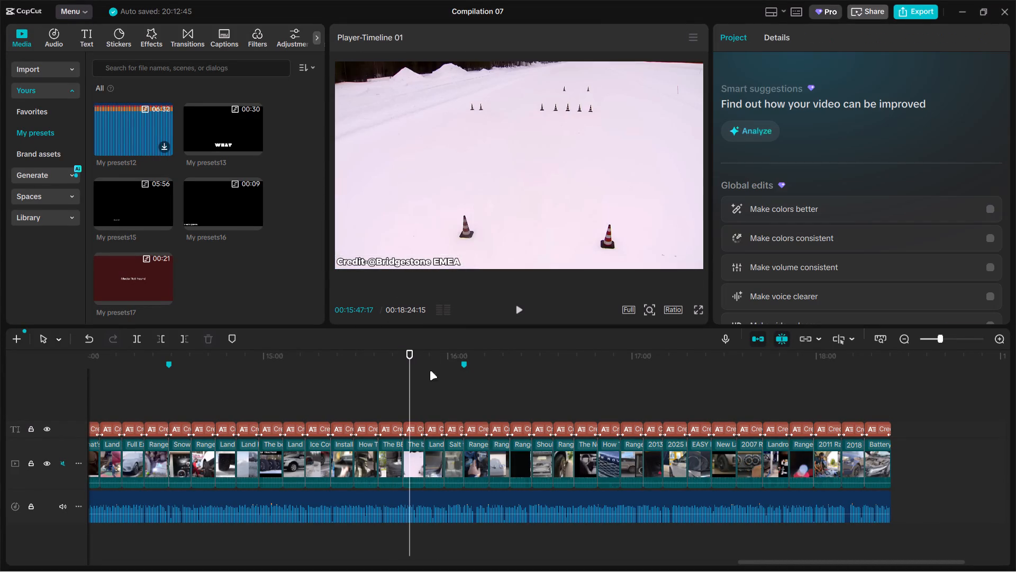
{"action": "left_click_drag", "start_coordinate": [369, 261], "coordinate": [378, 260]}
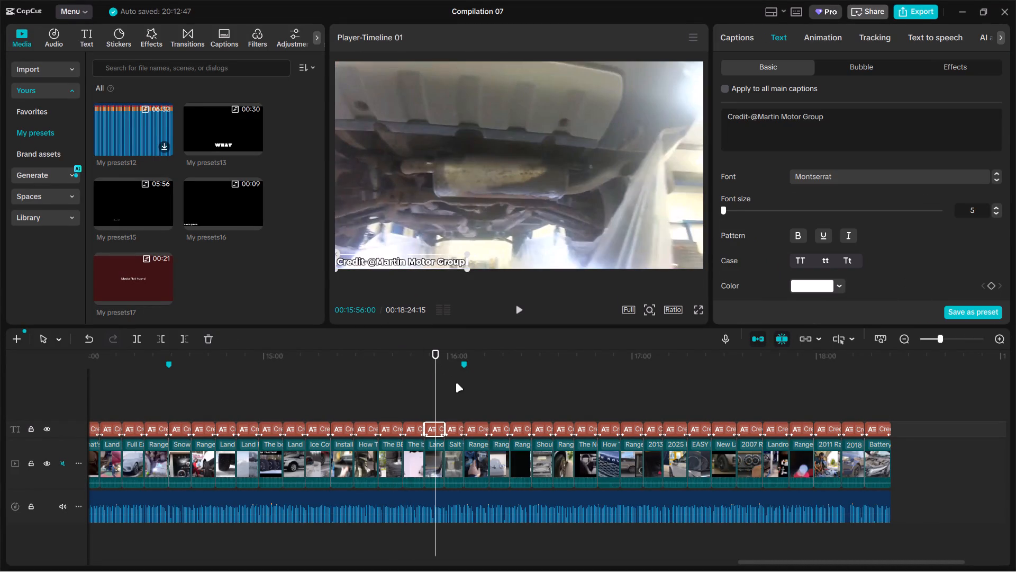
{"action": "left_click", "coordinate": [456, 383]}
{"action": "left_click_drag", "start_coordinate": [382, 260], "coordinate": [402, 259]}
Align the source-credit caption near 16:08 and the Car Hospital caption near 16:16 flush with the frame's lower-left corner.
{"action": "left_click", "coordinate": [471, 392]}
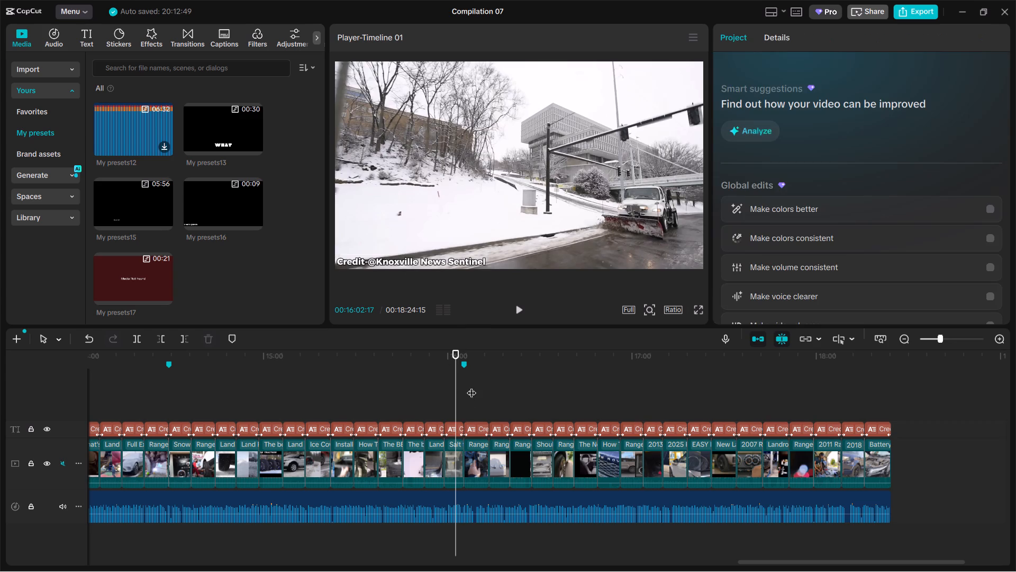
{"action": "left_click", "coordinate": [383, 261]}
{"action": "left_click", "coordinate": [498, 381]}
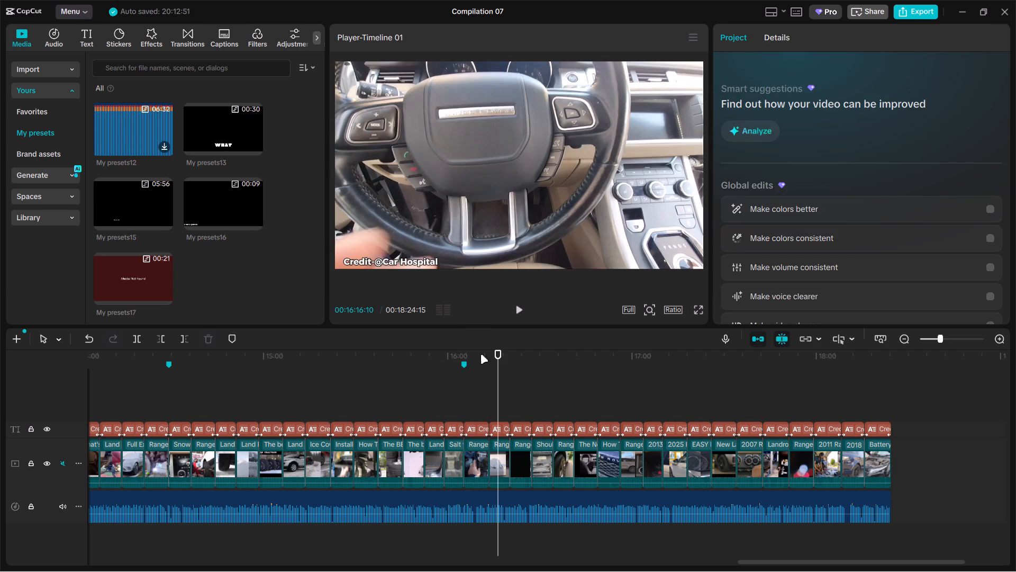
{"action": "left_click_drag", "start_coordinate": [388, 264], "coordinate": [378, 263]}
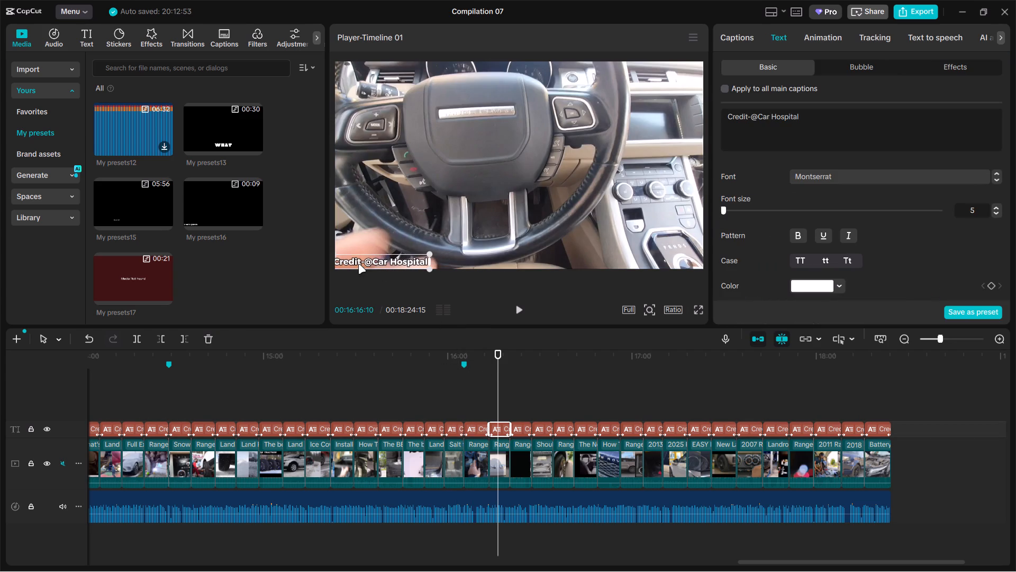
{"action": "left_click", "coordinate": [358, 264]}
Align the MrCARman caption near 16:23 and the Mobility Insider caption near 16:30 flush with the frame's lower-left corner.
{"action": "left_click", "coordinate": [519, 395]}
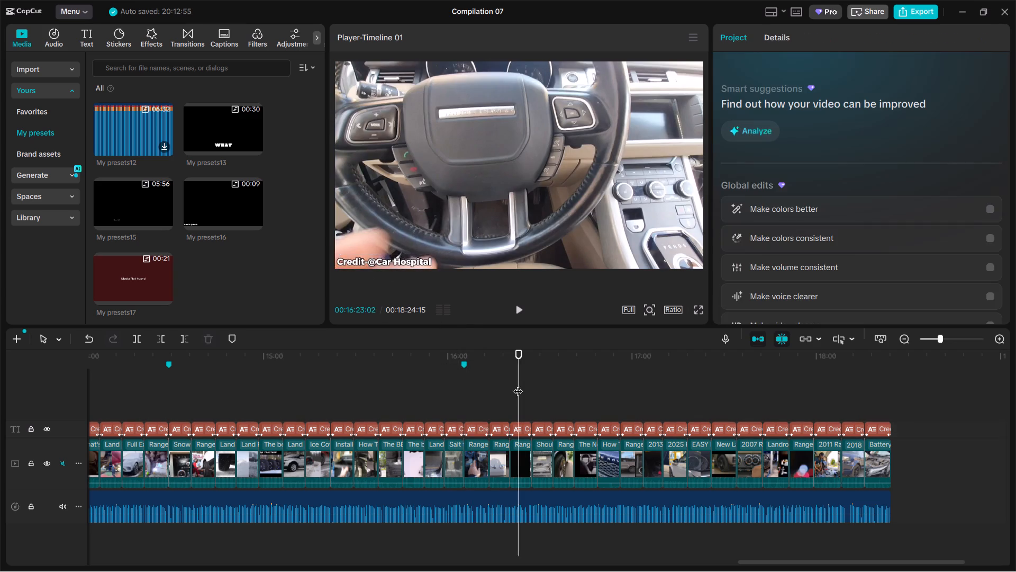
{"action": "left_click_drag", "start_coordinate": [385, 259], "coordinate": [373, 256]}
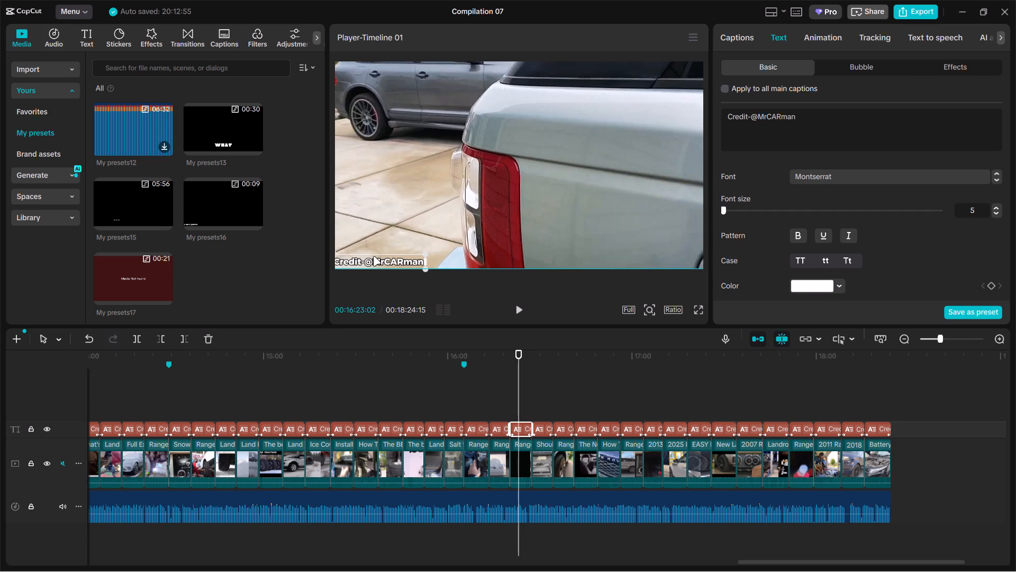
{"action": "left_click_drag", "start_coordinate": [373, 256], "coordinate": [378, 257]}
{"action": "left_click", "coordinate": [540, 390]}
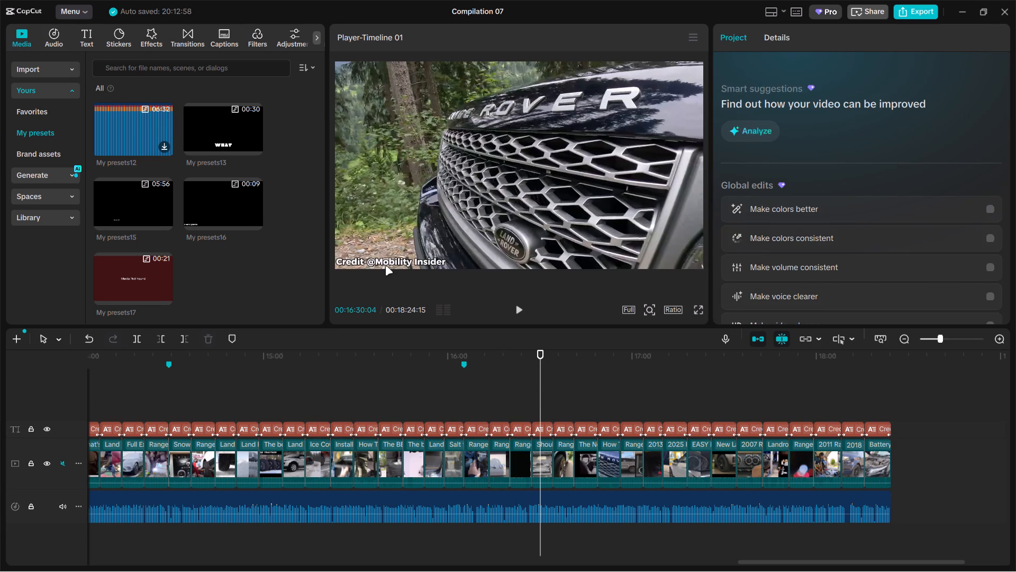
{"action": "left_click", "coordinate": [387, 265]}
Align the ECU TESTING caption near 16:38 and the Land Rover India caption near 16:44 flush with the frame's lower-left corner.
{"action": "left_click", "coordinate": [565, 396]}
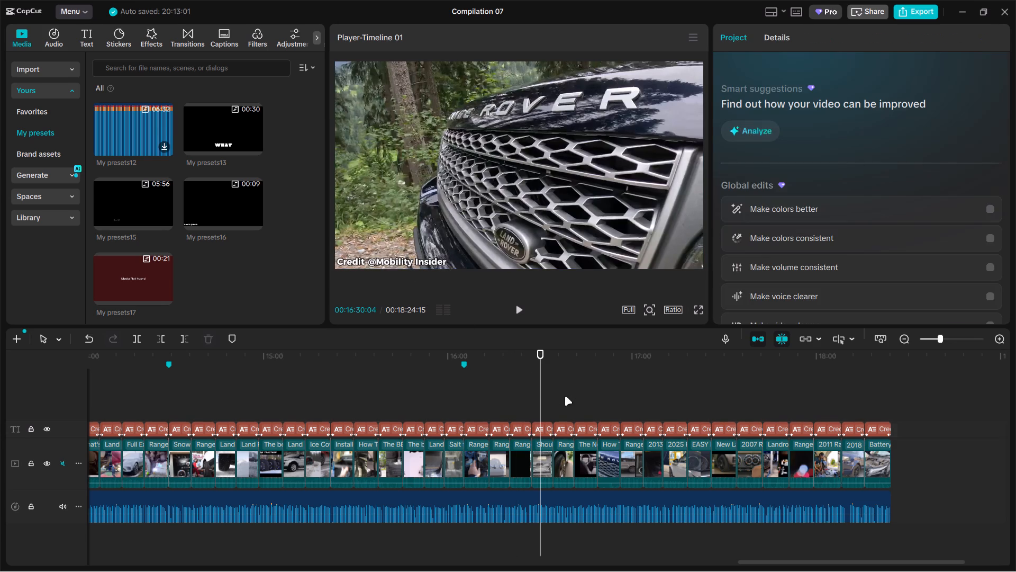
{"action": "left_click", "coordinate": [380, 262]}
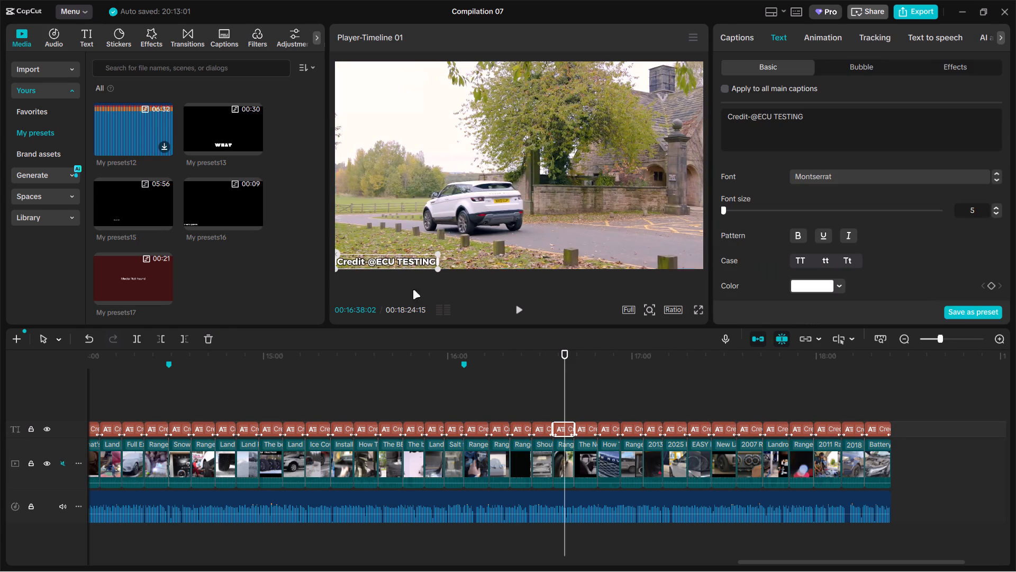
{"action": "left_click", "coordinate": [585, 388]}
{"action": "left_click_drag", "start_coordinate": [386, 266], "coordinate": [394, 264]}
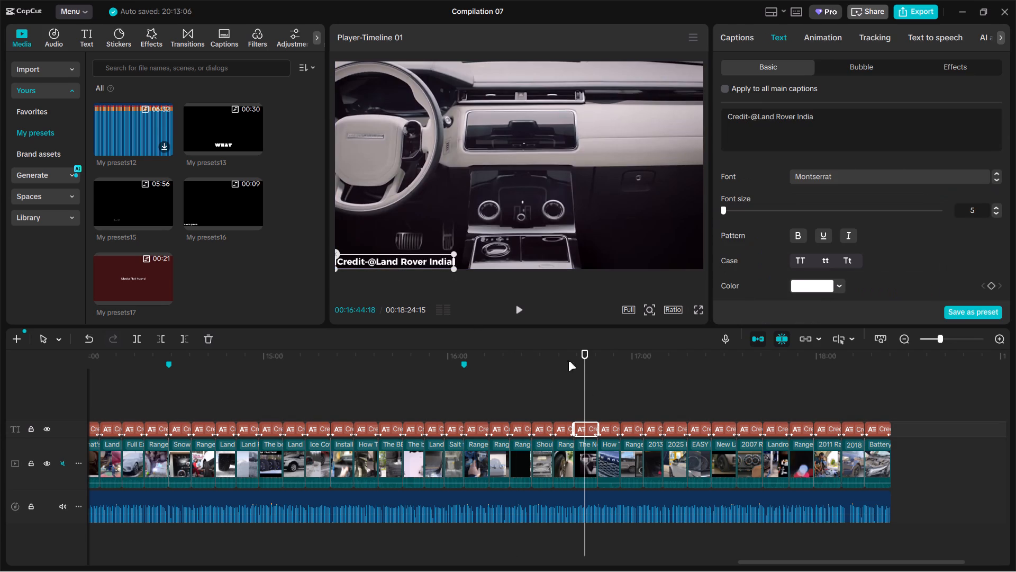
Align the eXcellence Group caption near 16:52 and the Land Rover Palm Beach caption near 16:59 with the frame's lower-left corner.
{"action": "left_click", "coordinate": [610, 395]}
{"action": "left_click_drag", "start_coordinate": [389, 265], "coordinate": [408, 263]}
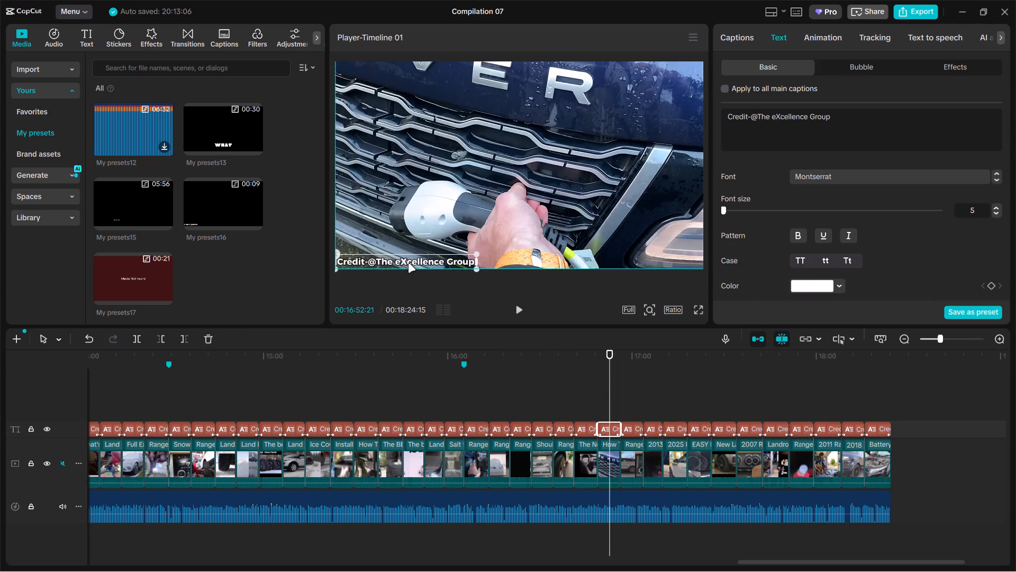
{"action": "left_click_drag", "start_coordinate": [408, 263], "coordinate": [405, 263]}
{"action": "left_click", "coordinate": [631, 396]}
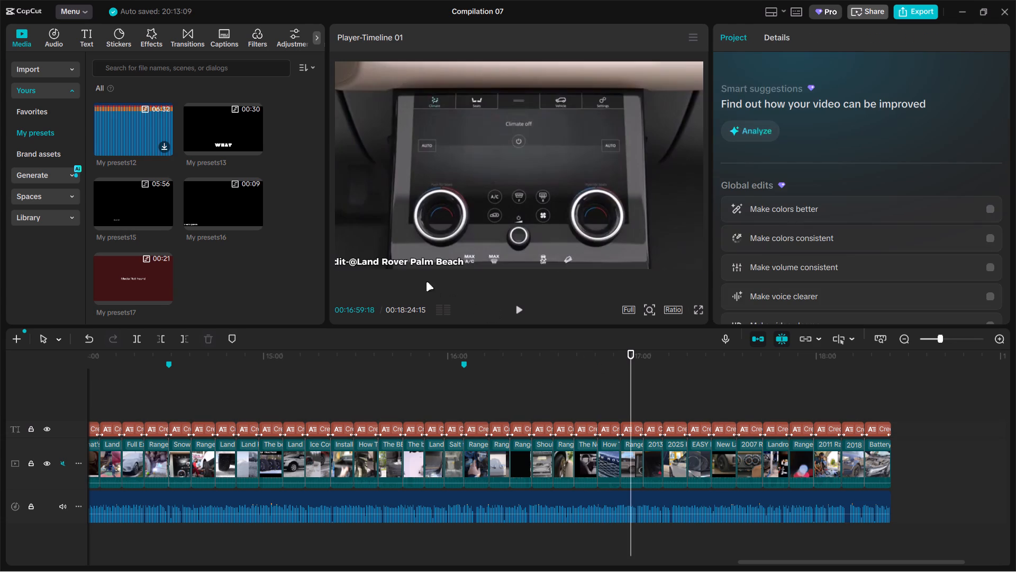
{"action": "left_click_drag", "start_coordinate": [389, 266], "coordinate": [406, 264]}
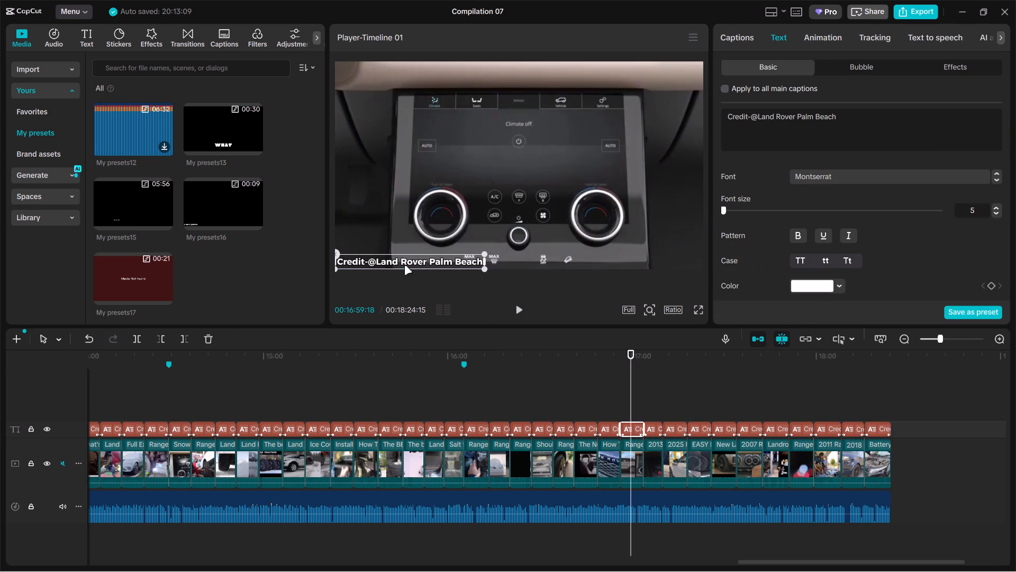
Align the Eroad Car Battery Replacement caption near 17:07 and the AUTO TV caption near 17:14 with the frame's lower-left corner.
{"action": "left_click_drag", "start_coordinate": [474, 416], "coordinate": [461, 415]}
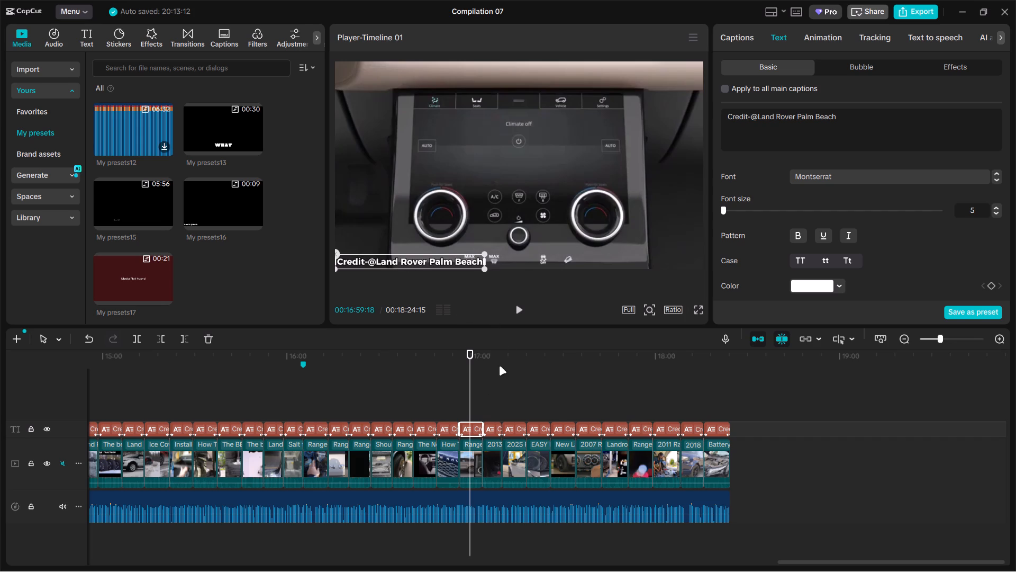
{"action": "left_click", "coordinate": [494, 386]}
{"action": "left_click_drag", "start_coordinate": [399, 262], "coordinate": [438, 266]}
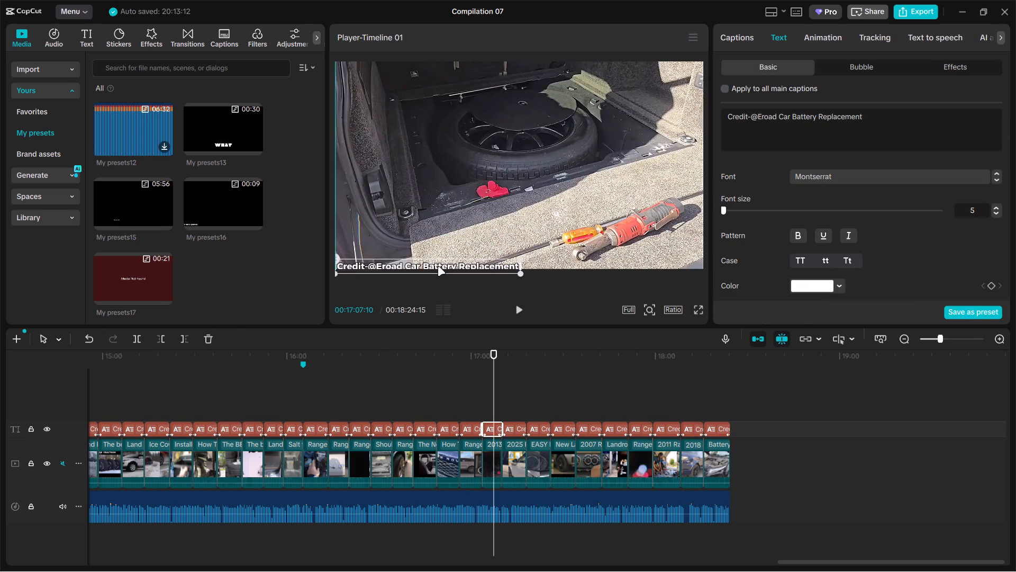
{"action": "left_click_drag", "start_coordinate": [438, 266], "coordinate": [433, 259]}
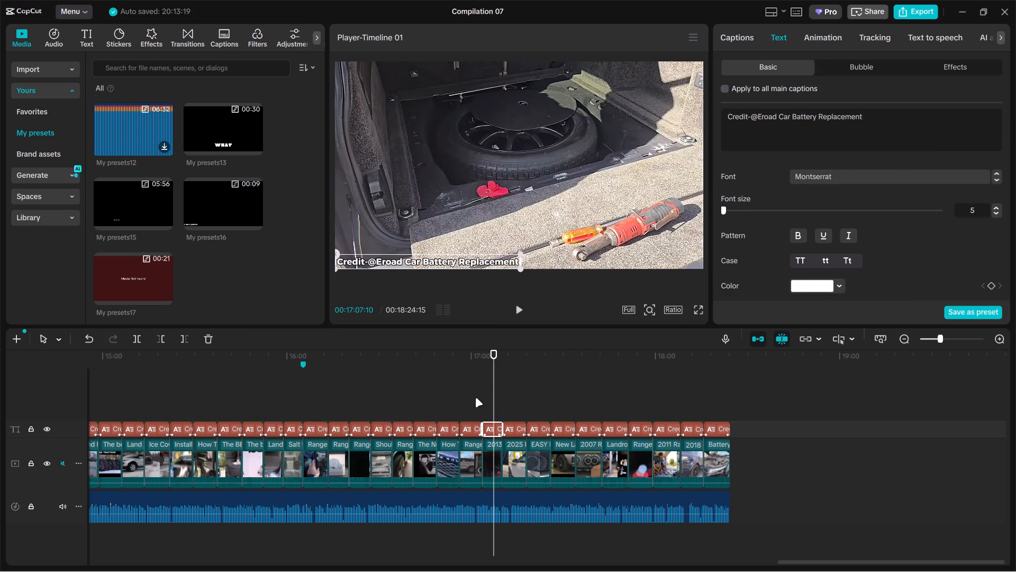
{"action": "left_click", "coordinate": [475, 398]}
{"action": "left_click_drag", "start_coordinate": [475, 398], "coordinate": [515, 392]}
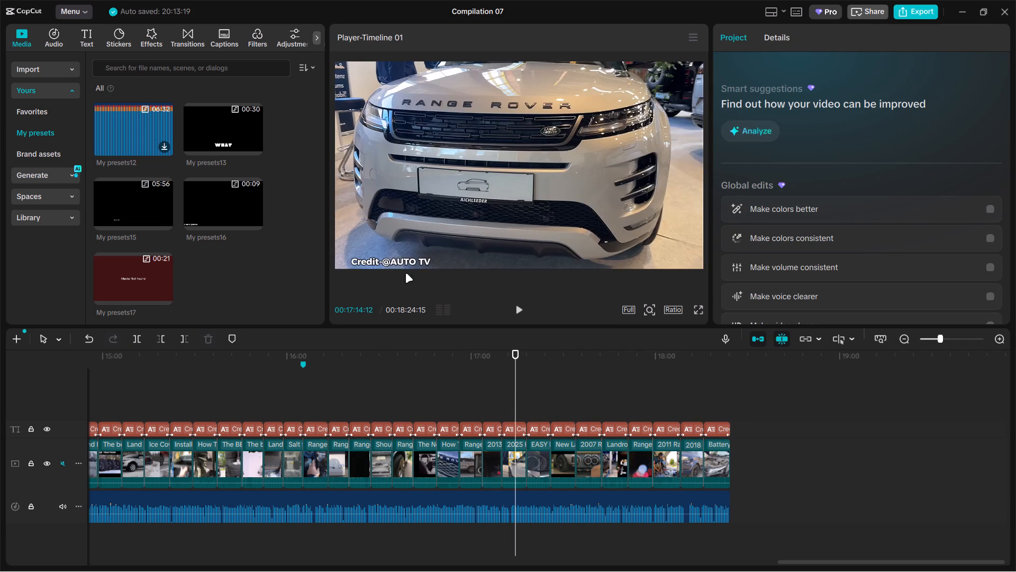
{"action": "left_click_drag", "start_coordinate": [385, 257], "coordinate": [369, 256]}
Align the Spot On Works caption near 17:20 and the source-credit caption near 17:28 flush with the frame's lower-left corner.
{"action": "left_click", "coordinate": [536, 394]}
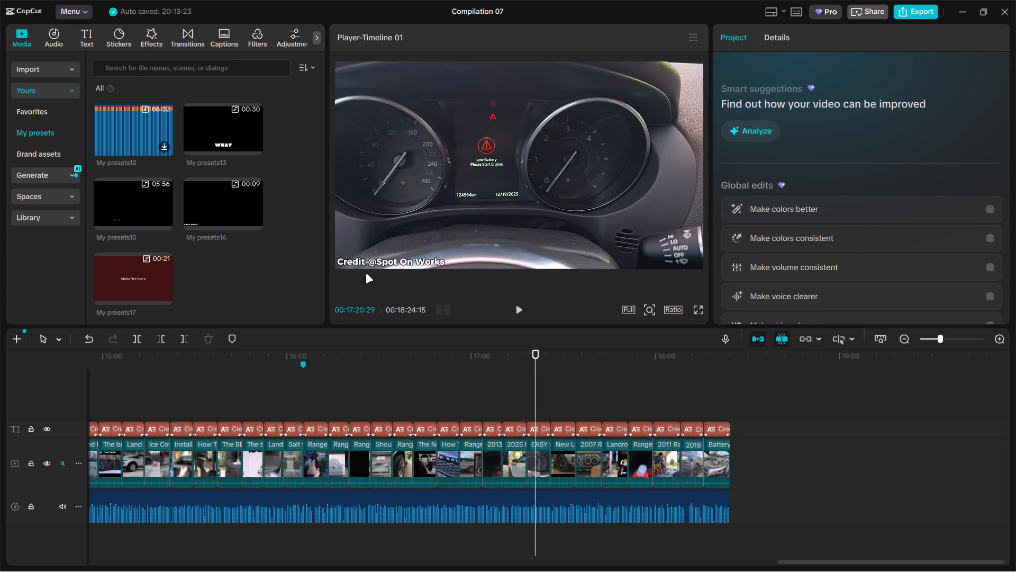
{"action": "left_click", "coordinate": [365, 264]}
{"action": "left_click", "coordinate": [559, 392]}
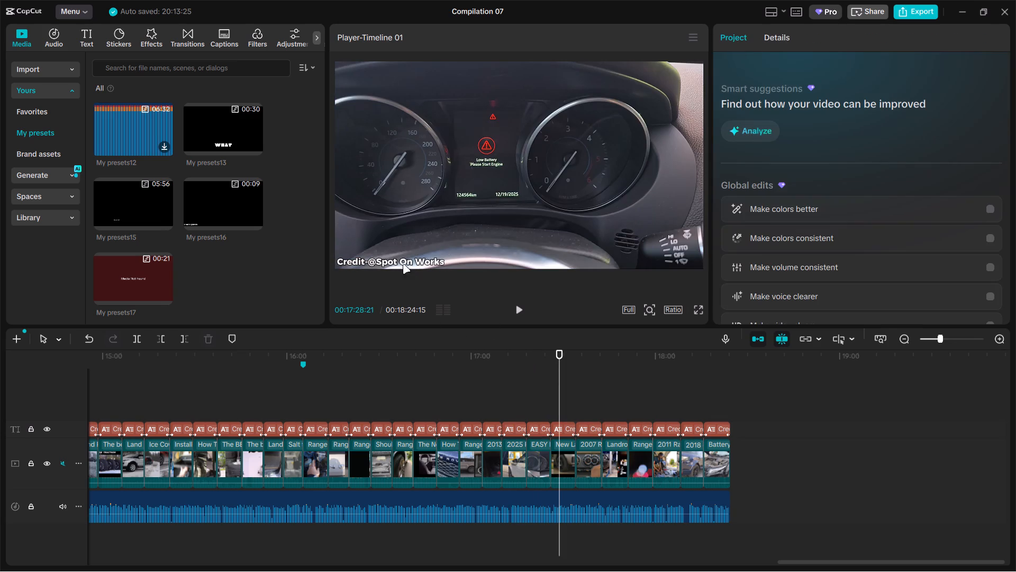
{"action": "left_click_drag", "start_coordinate": [394, 261], "coordinate": [409, 262]}
Align the ROVERHAUL caption near 17:38 and the source-credit caption near 17:46 flush with the frame's lower-left corner.
{"action": "left_click", "coordinate": [589, 402]}
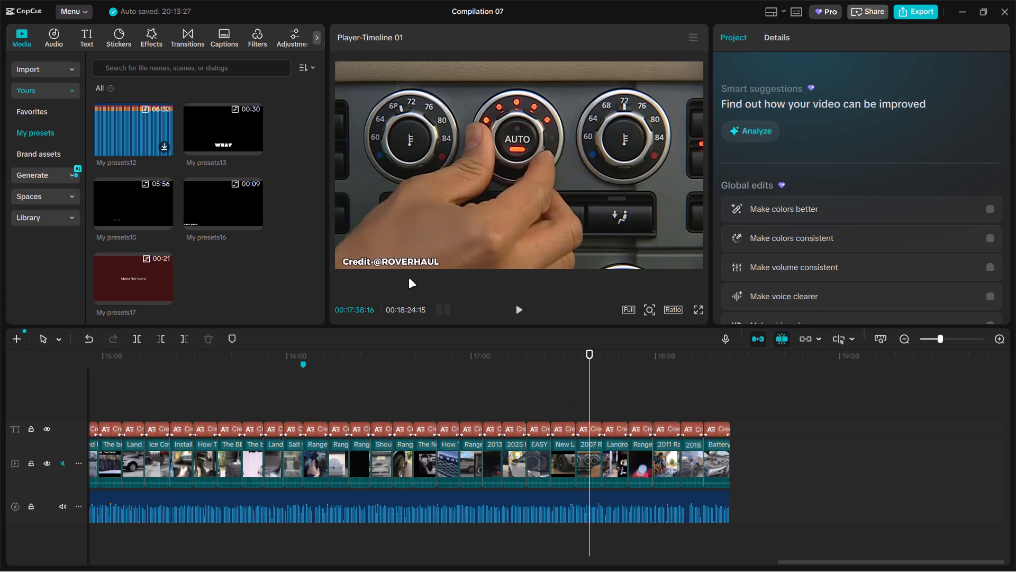
{"action": "left_click", "coordinate": [373, 259]}
{"action": "left_click", "coordinate": [614, 391]}
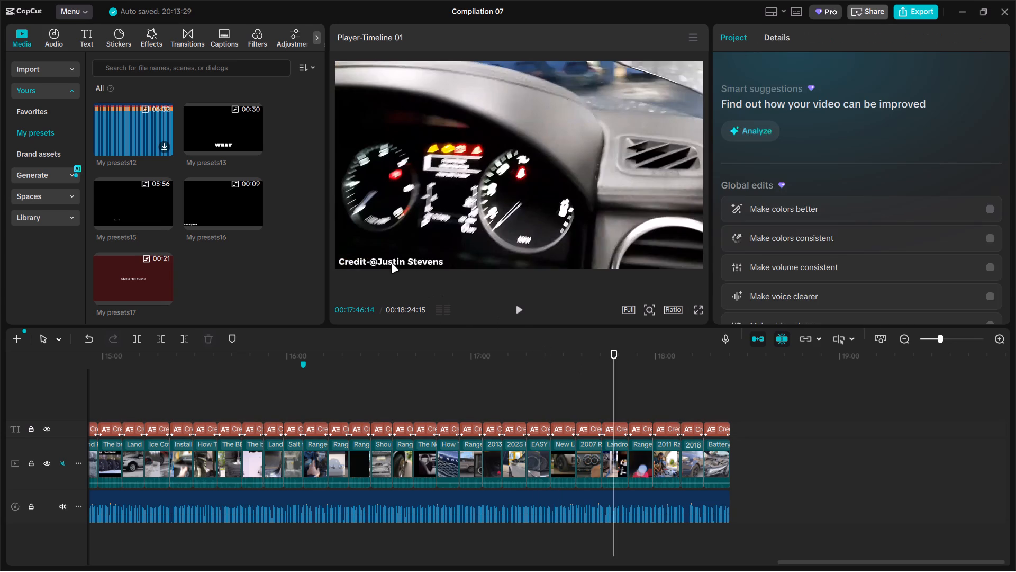
{"action": "left_click", "coordinate": [391, 264]}
Align the Range Rover caption near 17:55 and the Izzy's Garage caption near 18:03 with the frame's lower-left corner.
{"action": "left_click", "coordinate": [642, 408]}
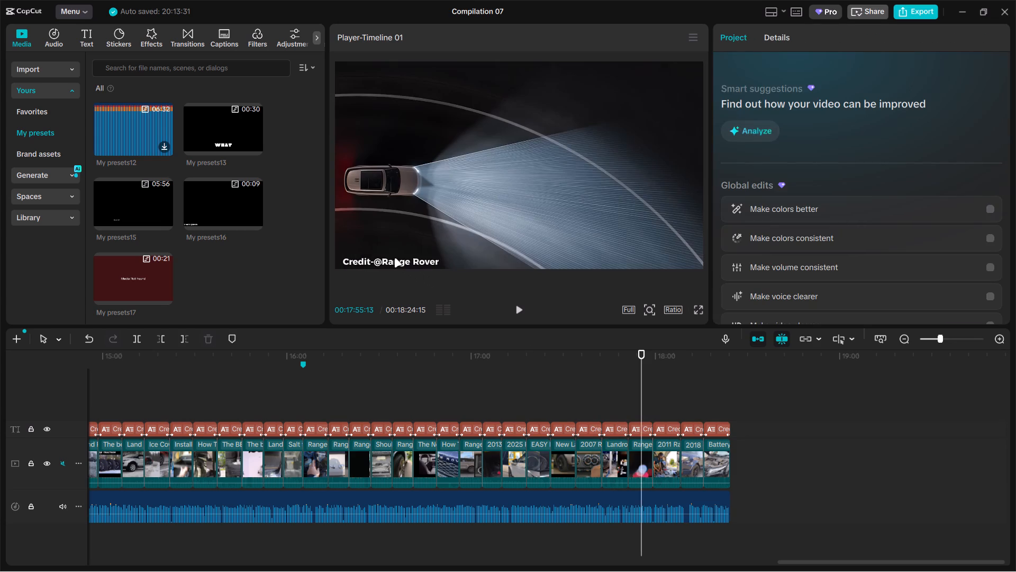
{"action": "left_click_drag", "start_coordinate": [394, 258], "coordinate": [388, 257]}
{"action": "left_click", "coordinate": [665, 397]}
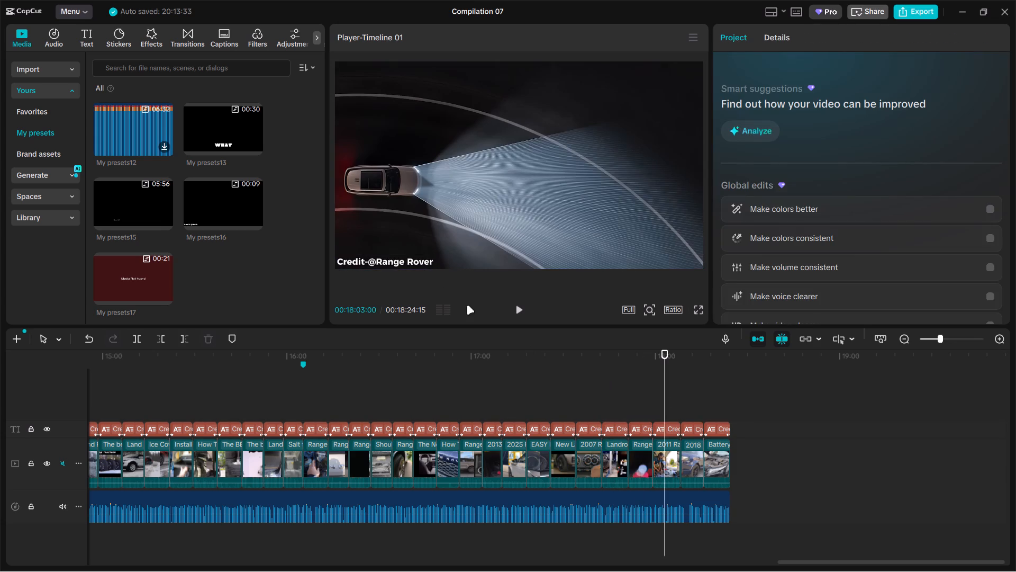
{"action": "left_click", "coordinate": [366, 261]}
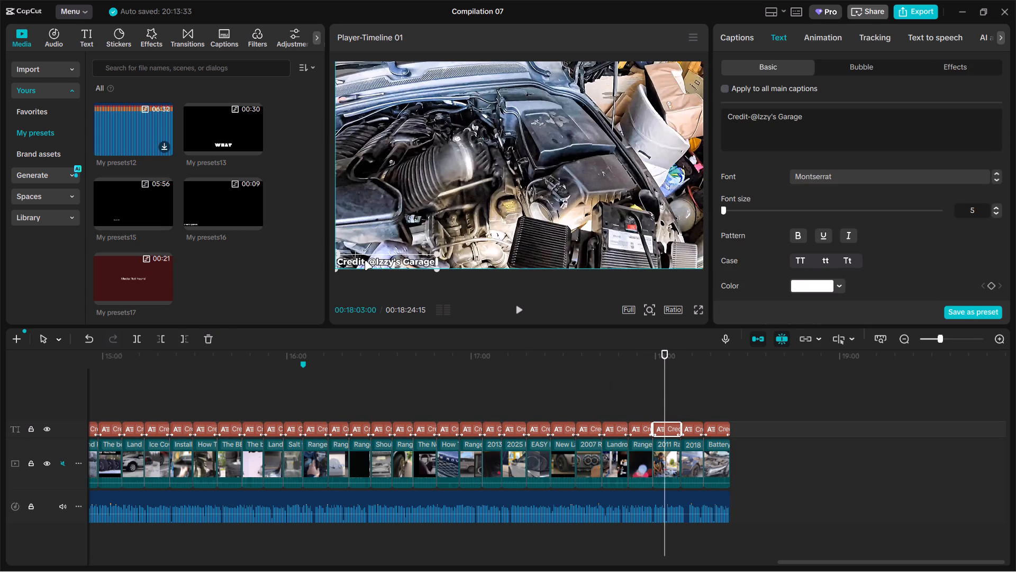
Align the Msautorepair caption near 18:10 flush with the frame's lower-left corner.
{"action": "left_click", "coordinate": [686, 399]}
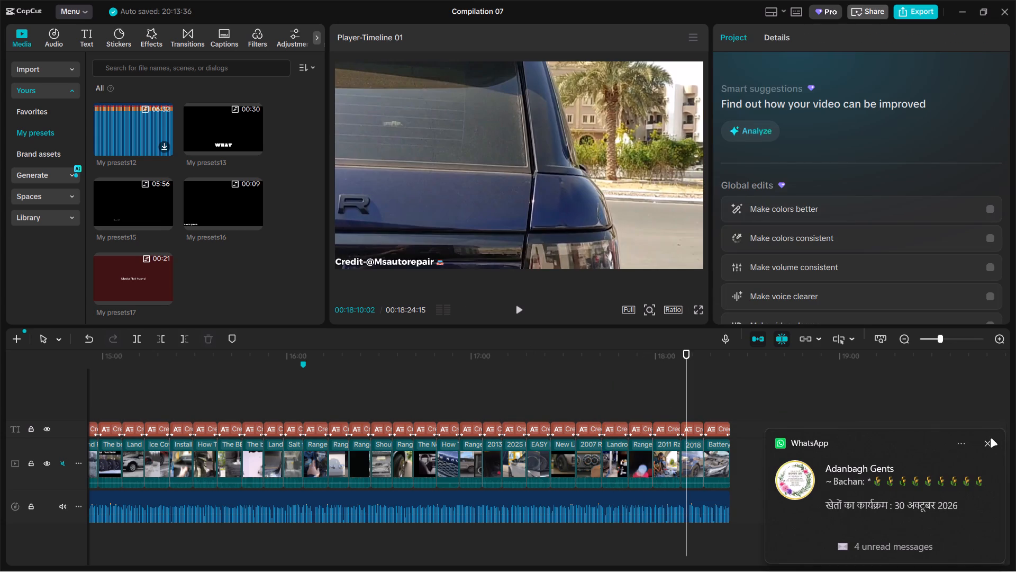
{"action": "left_click", "coordinate": [986, 441]}
{"action": "left_click_drag", "start_coordinate": [388, 257], "coordinate": [401, 257]}
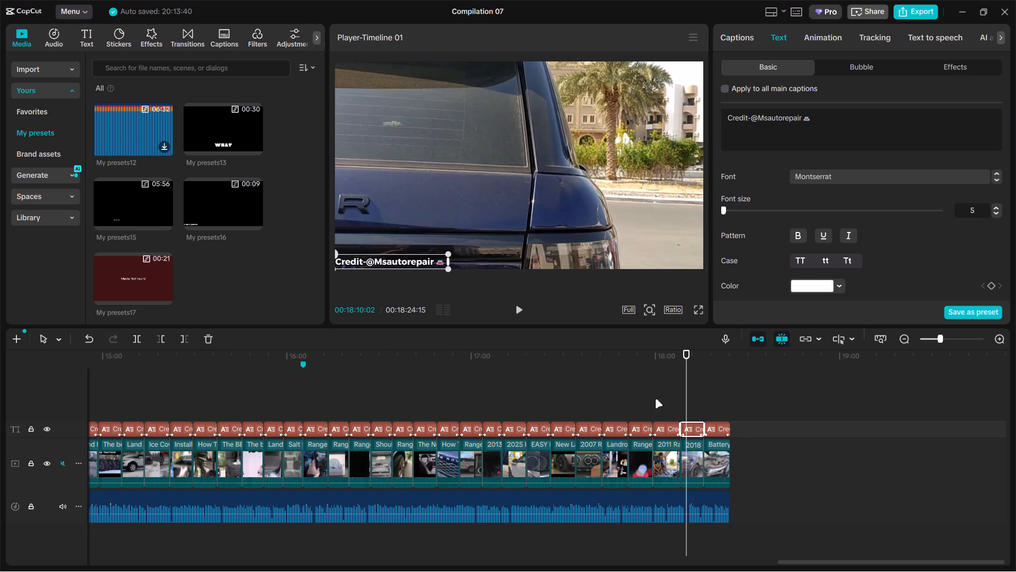
Inspect the placement of the final IAMASPANNER caption near 18:18 and its clip on the timeline.
{"action": "left_click", "coordinate": [711, 407]}
{"action": "scroll", "coordinate": [874, 466], "scroll_direction": "up", "scroll_amount": 4, "text": "ctrl"}
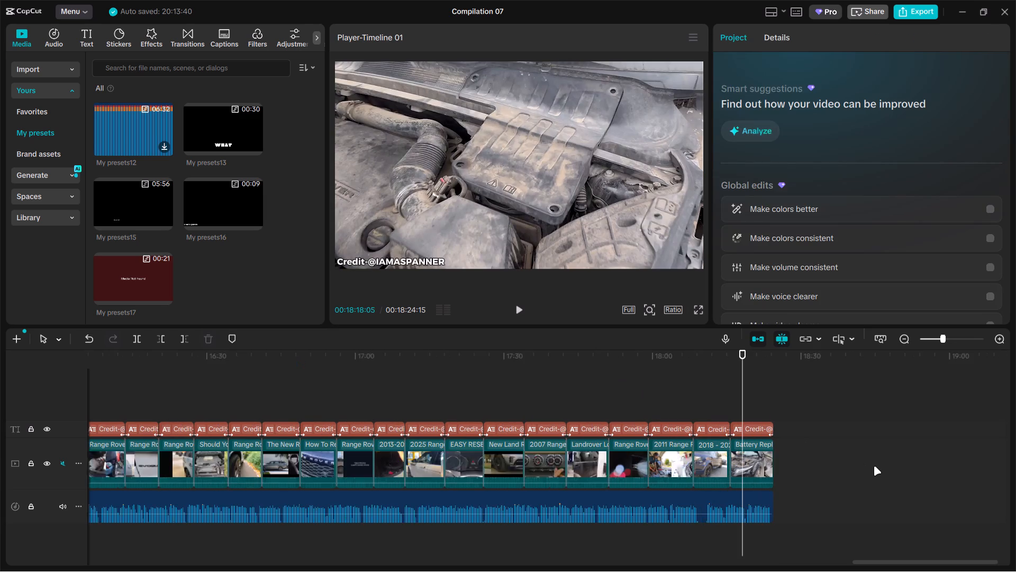
{"action": "scroll", "coordinate": [874, 466], "scroll_direction": "up", "scroll_amount": 11, "text": "ctrl"}
{"action": "left_click", "coordinate": [734, 423]}
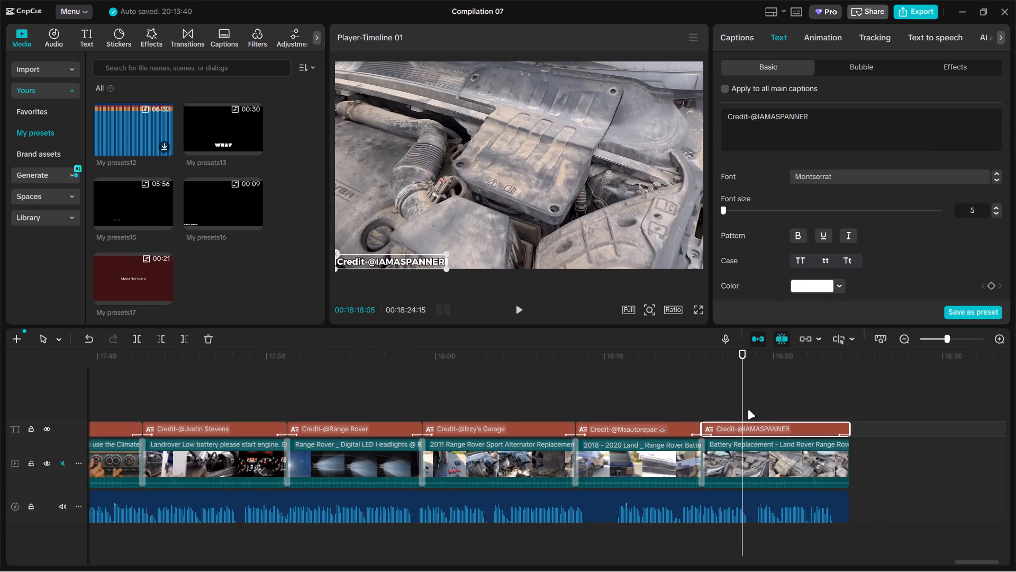
{"action": "scroll", "coordinate": [747, 410], "scroll_direction": "up", "scroll_amount": 6, "text": "ctrl"}
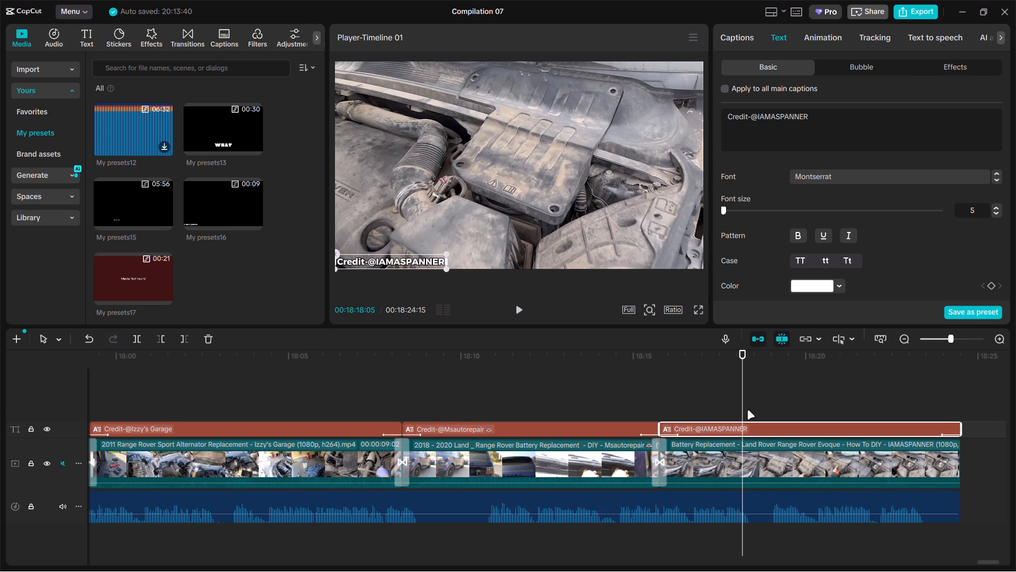
Review the source-credit captions' placement from the start of the timeline through about 5:01.
{"action": "scroll", "coordinate": [747, 410], "scroll_direction": "down", "scroll_amount": 20, "text": "ctrl"}
{"action": "scroll", "coordinate": [747, 410], "scroll_direction": "down", "scroll_amount": 16, "text": "ctrl"}
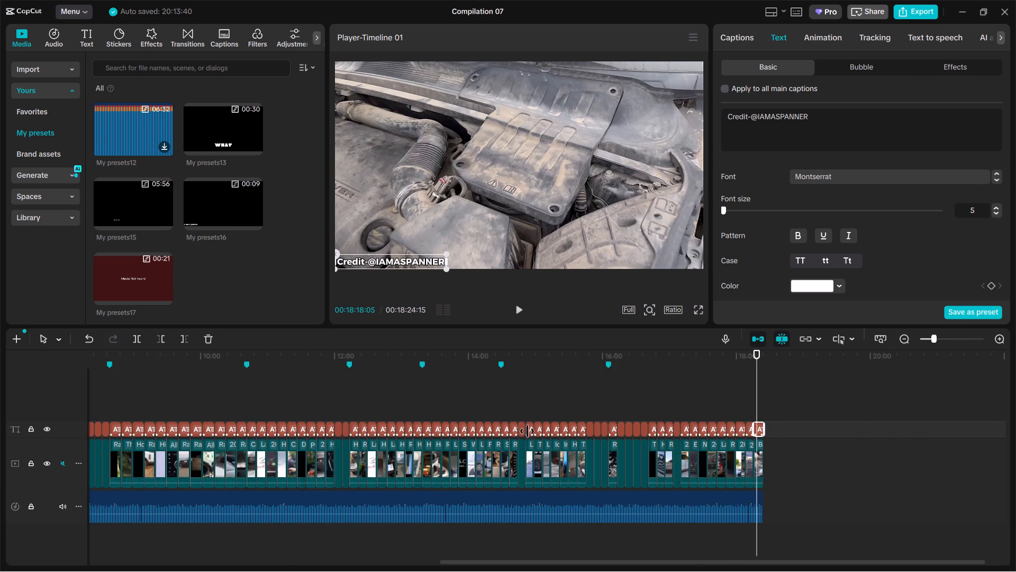
{"action": "left_click", "coordinate": [322, 397]}
{"action": "left_click_drag", "start_coordinate": [322, 397], "coordinate": [319, 426]}
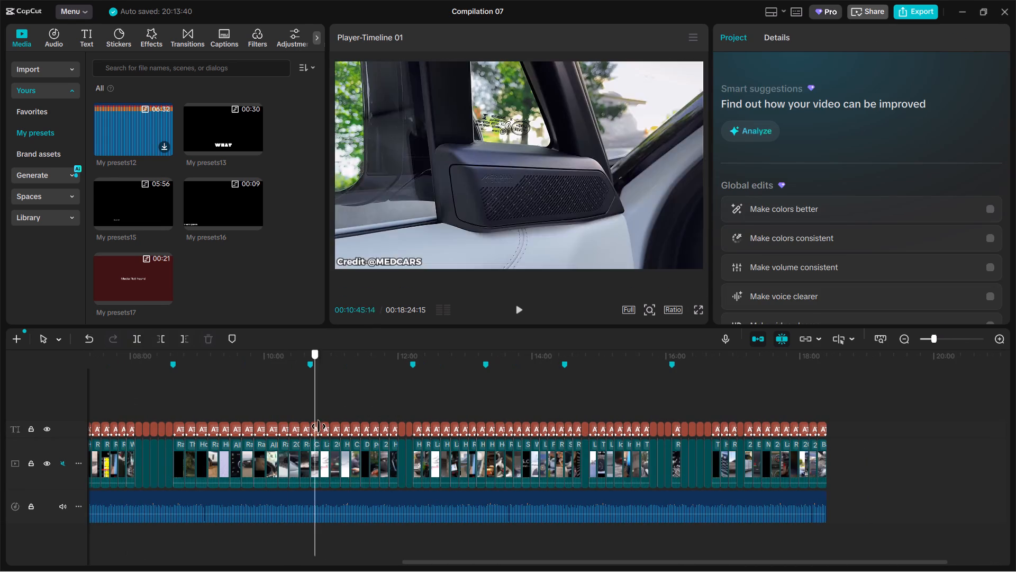
{"action": "left_click_drag", "start_coordinate": [319, 426], "coordinate": [126, 390]}
{"action": "scroll", "coordinate": [132, 396], "scroll_direction": "up", "scroll_amount": 13, "text": "ctrl"}
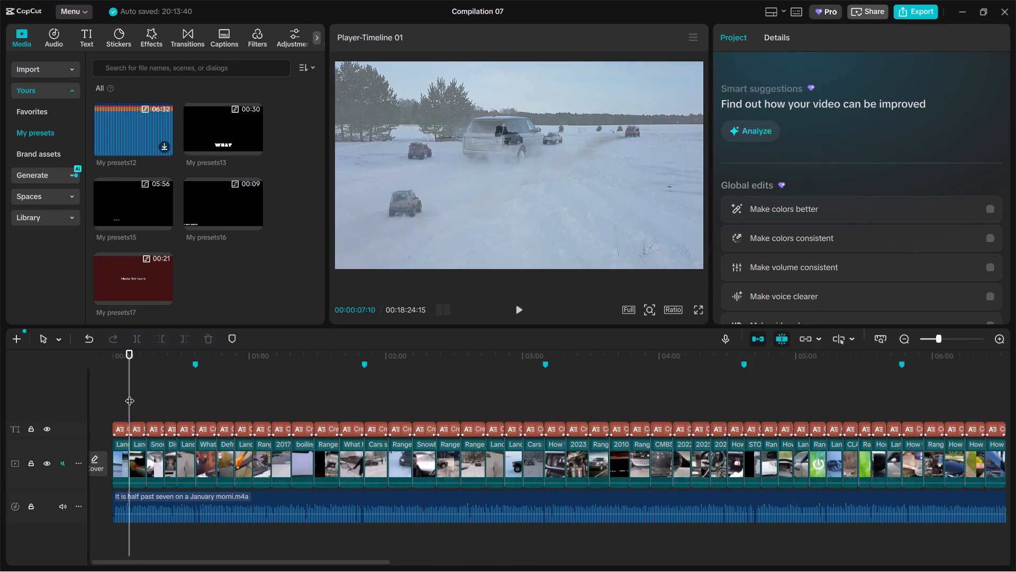
{"action": "left_click_drag", "start_coordinate": [130, 394], "coordinate": [177, 389]}
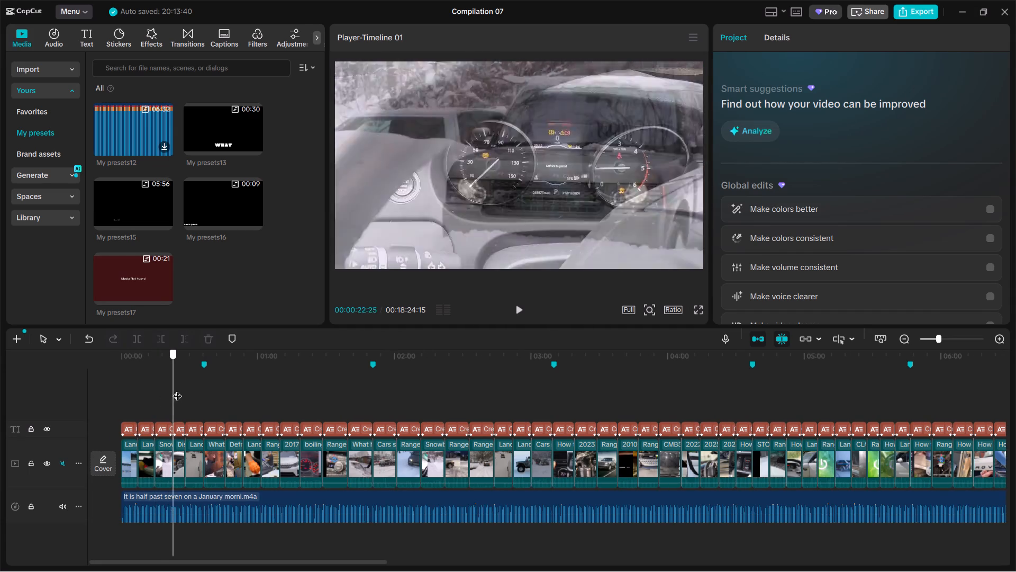
{"action": "left_click_drag", "start_coordinate": [177, 389], "coordinate": [276, 388]}
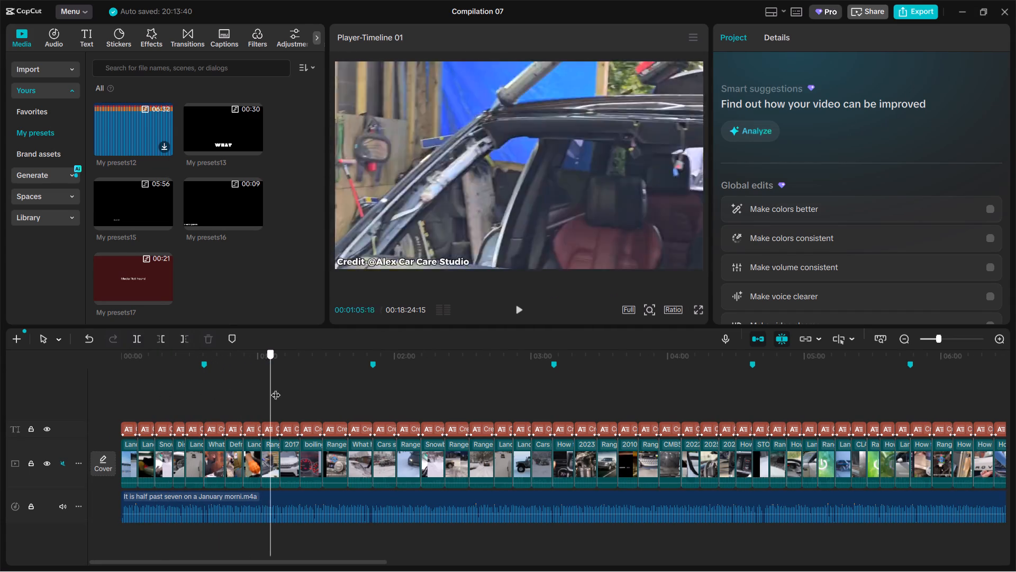
{"action": "left_click_drag", "start_coordinate": [276, 388], "coordinate": [422, 383]}
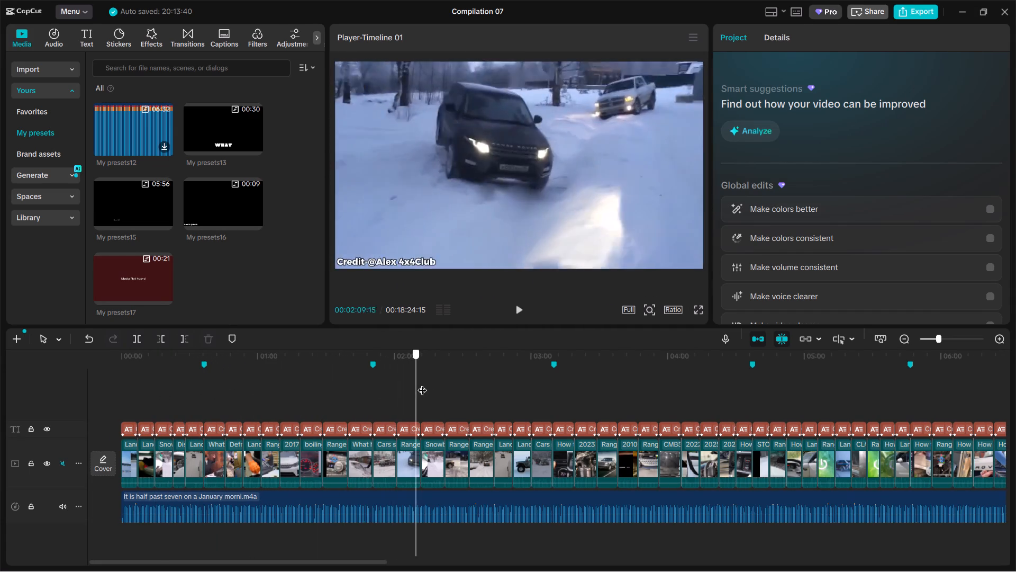
{"action": "left_click_drag", "start_coordinate": [422, 383], "coordinate": [611, 377]}
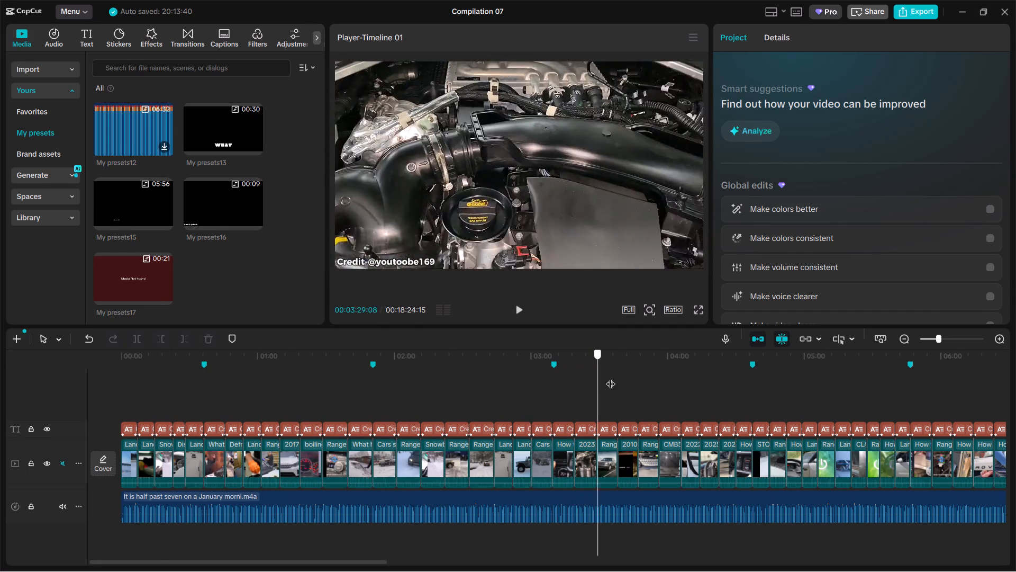
{"action": "left_click_drag", "start_coordinate": [611, 377], "coordinate": [768, 374]}
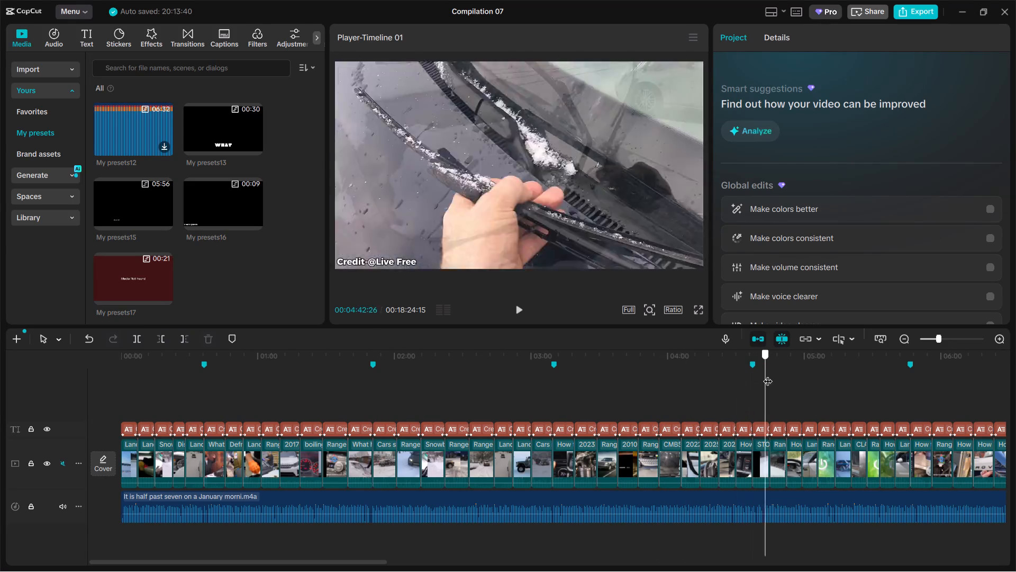
{"action": "left_click_drag", "start_coordinate": [768, 374], "coordinate": [807, 373]}
Review the source-credit captions' placement from about 5:01 through 9:29 on the timeline.
{"action": "left_click_drag", "start_coordinate": [718, 433], "coordinate": [685, 459]}
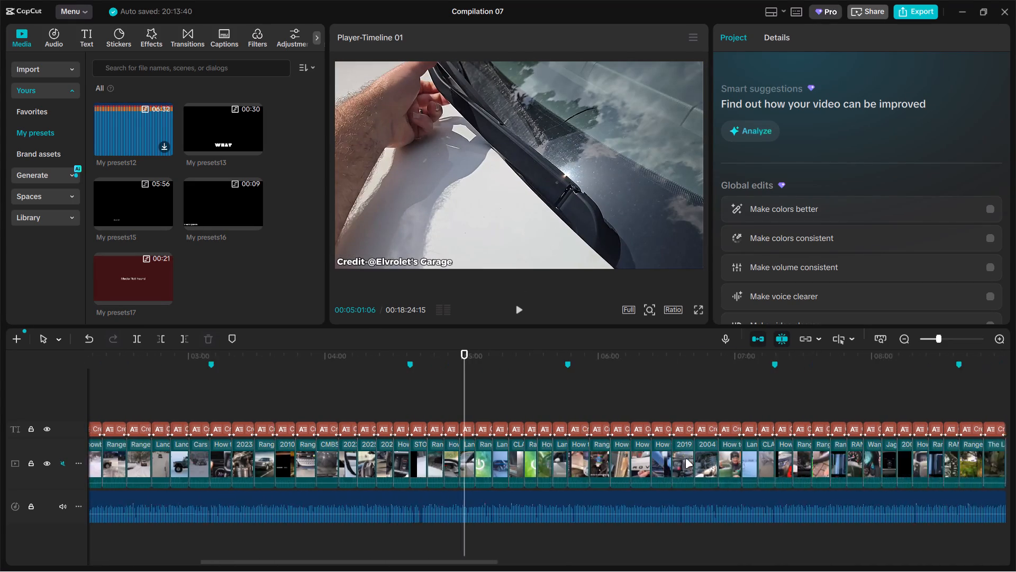
{"action": "left_click_drag", "start_coordinate": [685, 459], "coordinate": [492, 403]}
{"action": "left_click_drag", "start_coordinate": [205, 401], "coordinate": [269, 388]}
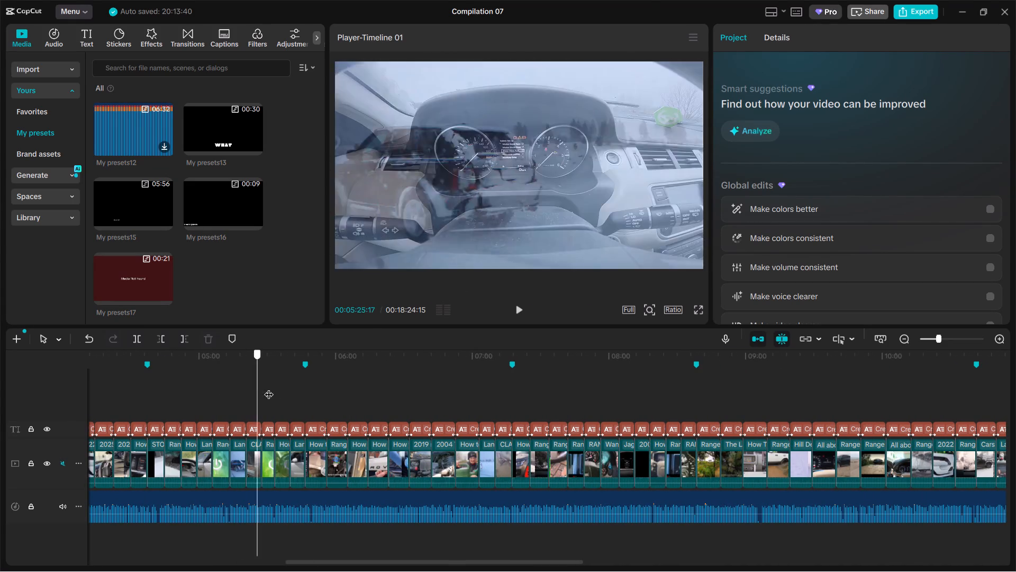
{"action": "left_click_drag", "start_coordinate": [269, 388], "coordinate": [444, 377]}
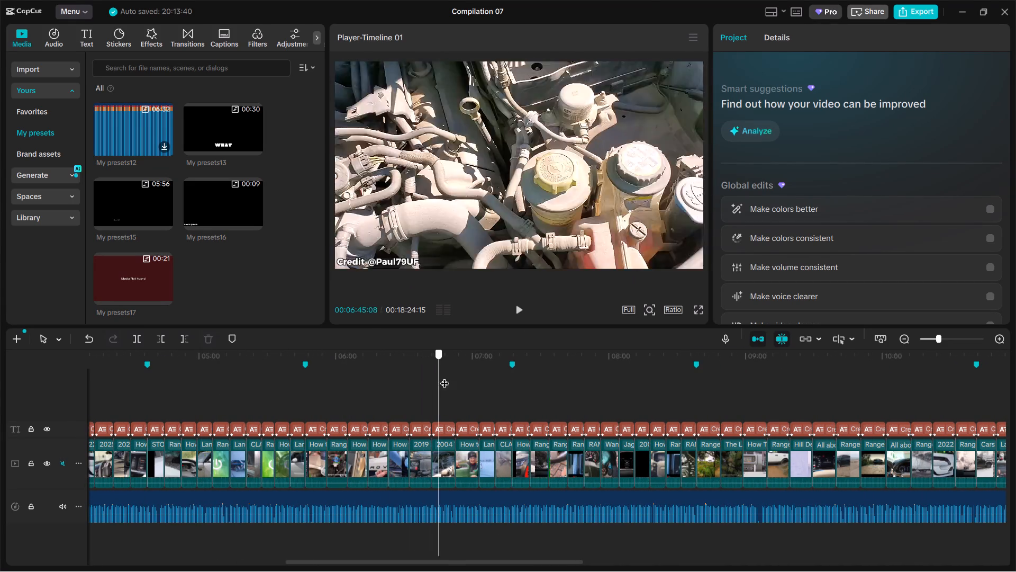
{"action": "left_click_drag", "start_coordinate": [444, 377], "coordinate": [534, 372]}
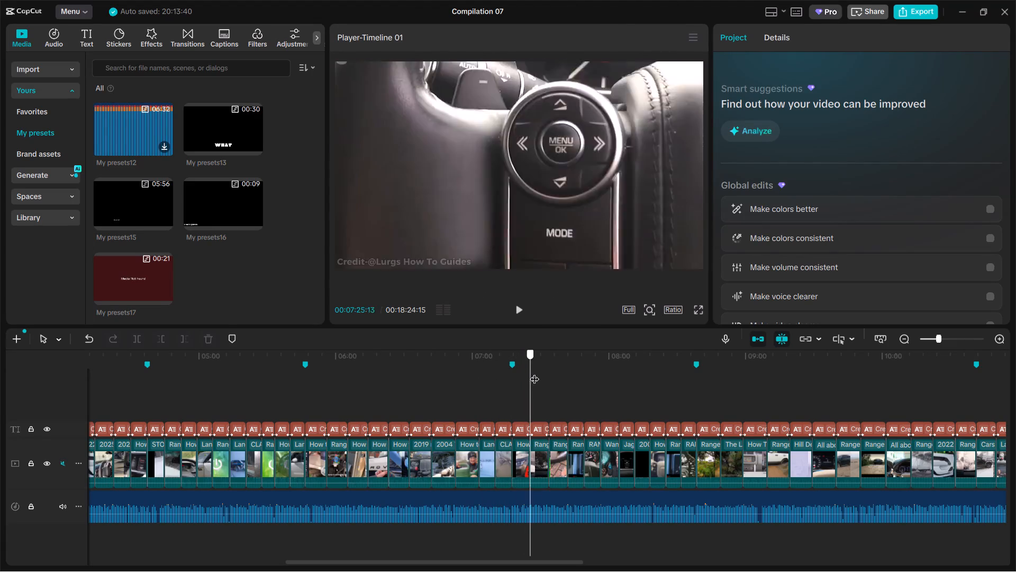
{"action": "left_click_drag", "start_coordinate": [534, 372], "coordinate": [622, 363]}
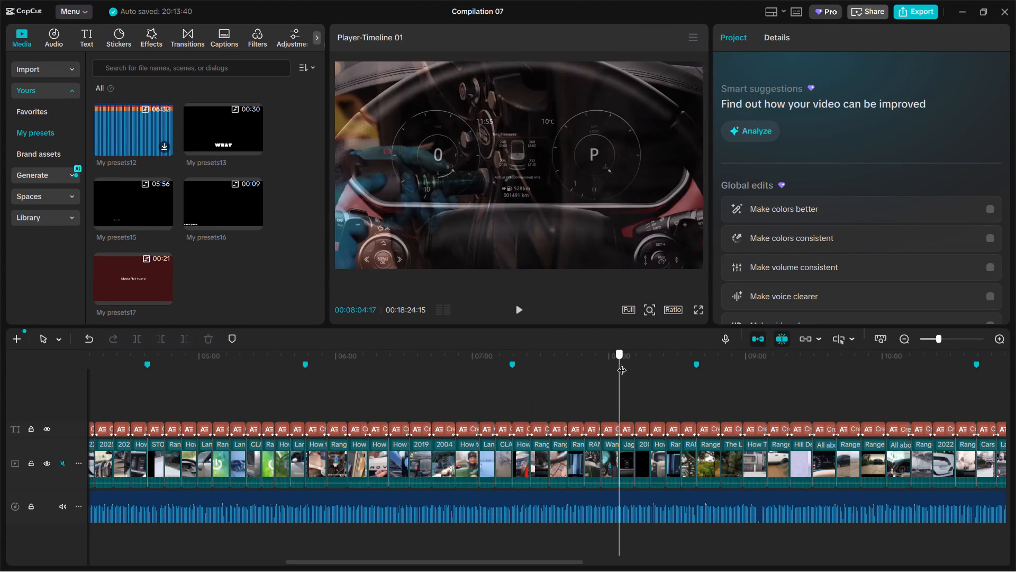
{"action": "left_click_drag", "start_coordinate": [622, 363], "coordinate": [631, 361]}
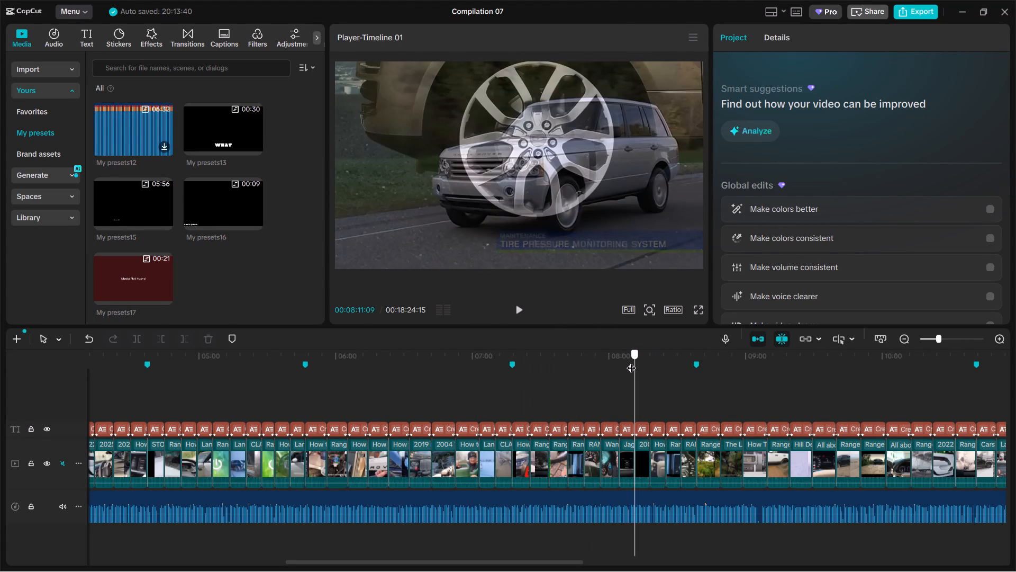
{"action": "left_click_drag", "start_coordinate": [631, 361], "coordinate": [635, 361]}
{"action": "left_click_drag", "start_coordinate": [635, 361], "coordinate": [711, 351]}
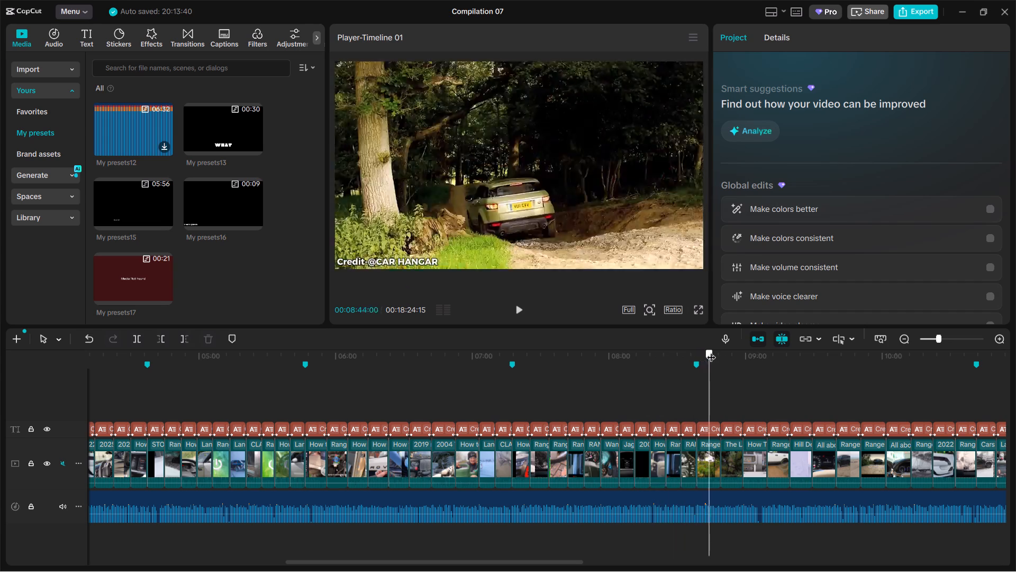
{"action": "left_click_drag", "start_coordinate": [711, 351], "coordinate": [809, 346]}
Review the source-credit captions' placement from about 9:29 through 14:44 on the timeline, dismissing the incoming message notification.
{"action": "left_click_drag", "start_coordinate": [722, 377], "coordinate": [714, 381]}
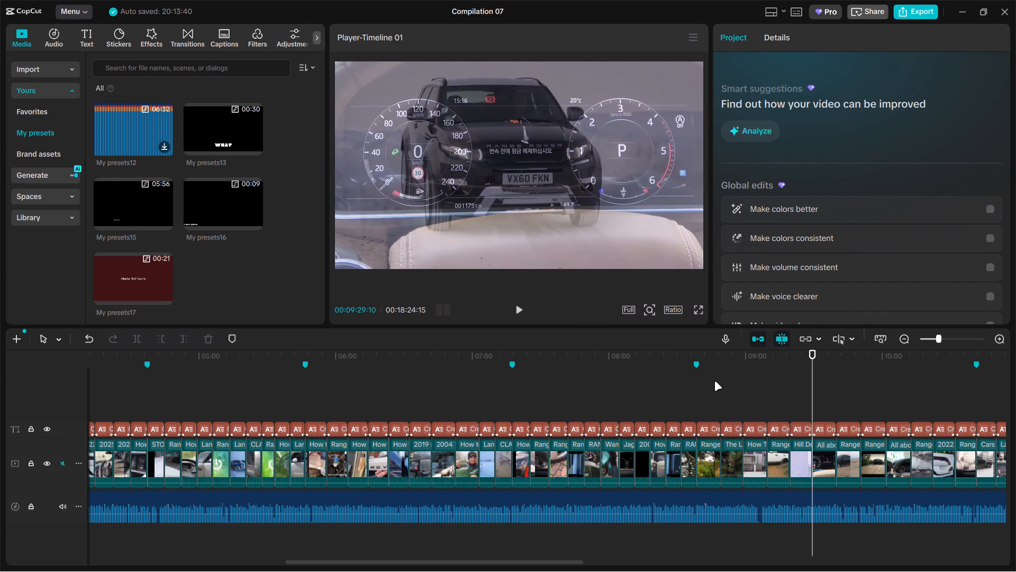
{"action": "left_click_drag", "start_coordinate": [714, 381], "coordinate": [641, 398]}
{"action": "left_click_drag", "start_coordinate": [148, 390], "coordinate": [159, 389]}
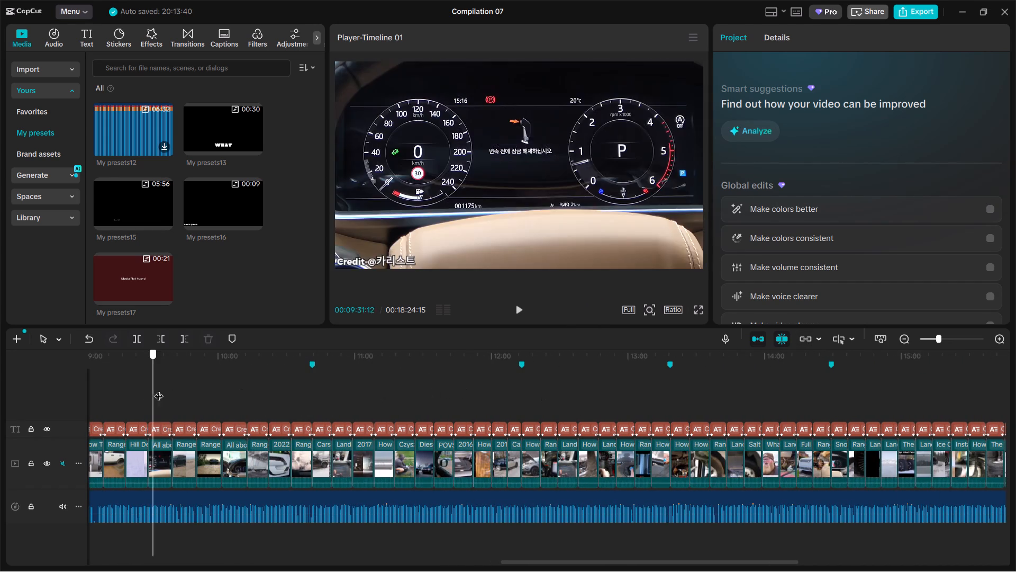
{"action": "left_click_drag", "start_coordinate": [159, 389], "coordinate": [251, 369]}
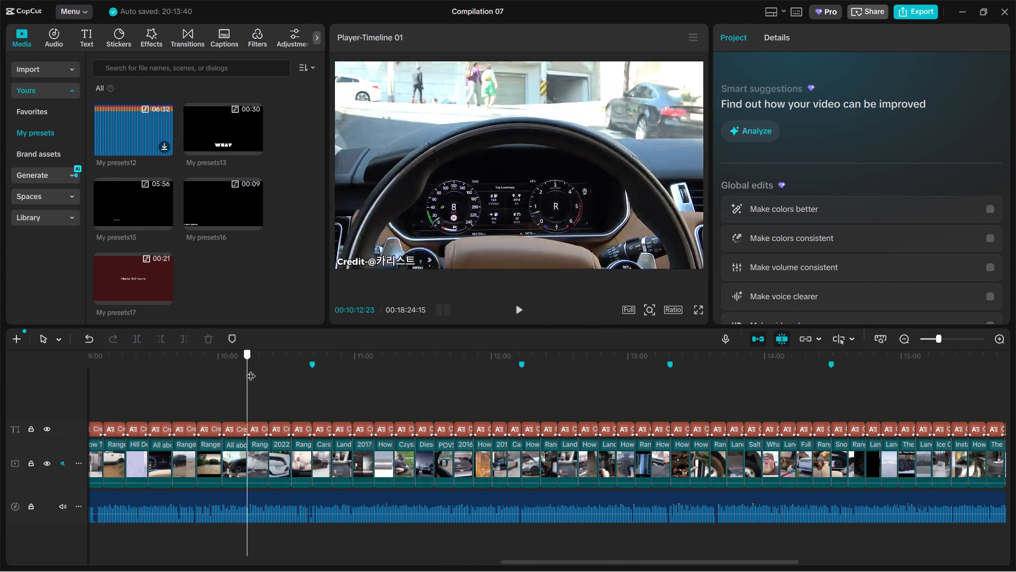
{"action": "left_click_drag", "start_coordinate": [251, 369], "coordinate": [347, 350]}
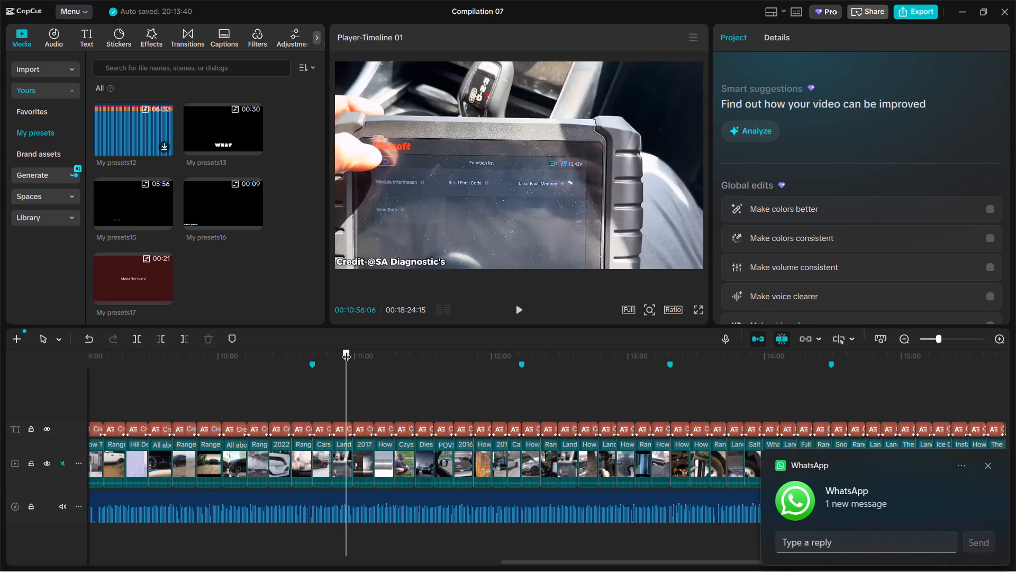
{"action": "left_click_drag", "start_coordinate": [347, 350], "coordinate": [351, 350]}
{"action": "left_click", "coordinate": [988, 465]}
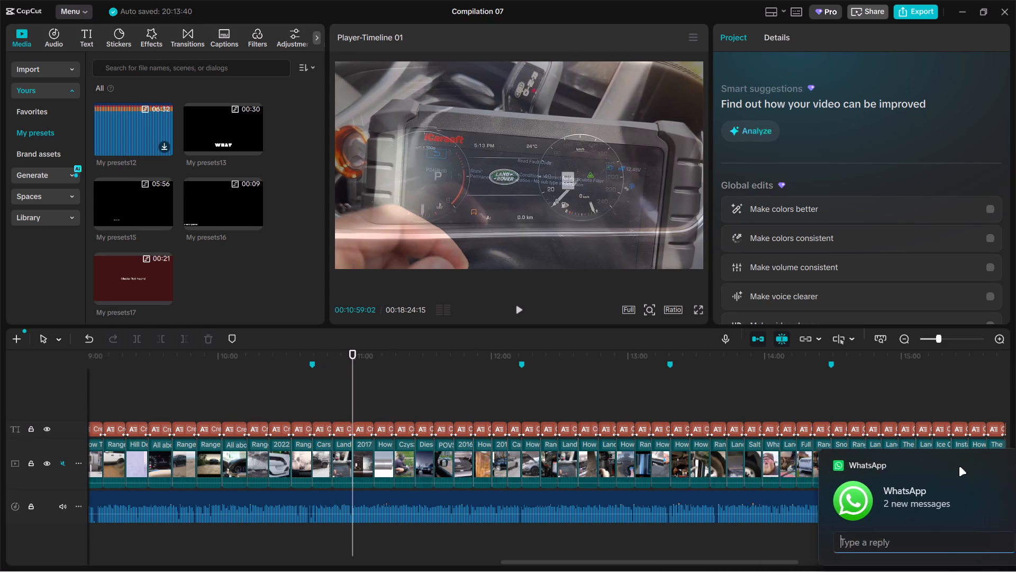
{"action": "left_click_drag", "start_coordinate": [352, 395], "coordinate": [375, 387]}
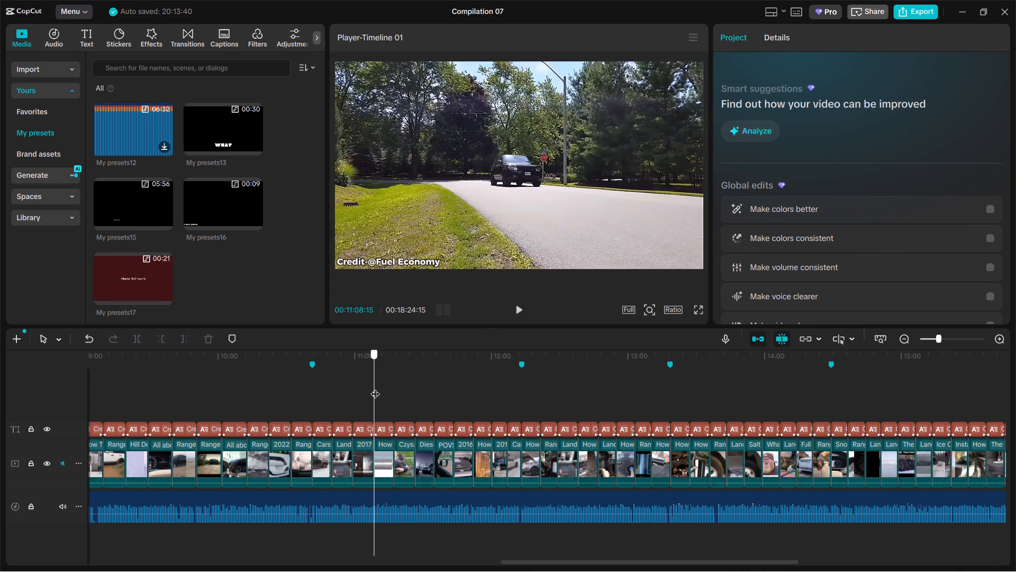
{"action": "left_click_drag", "start_coordinate": [375, 387], "coordinate": [468, 375]}
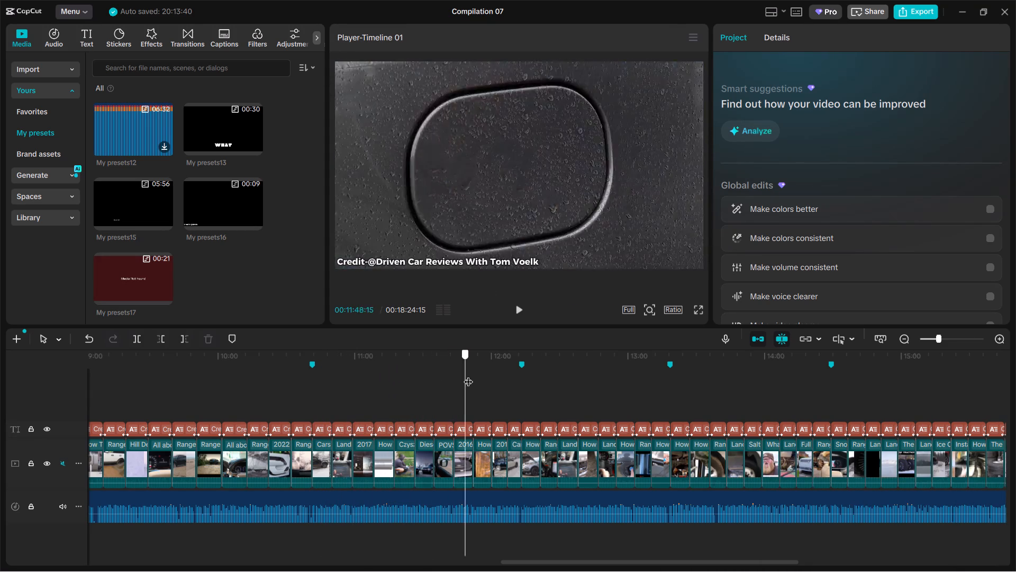
{"action": "left_click_drag", "start_coordinate": [468, 375], "coordinate": [545, 370]}
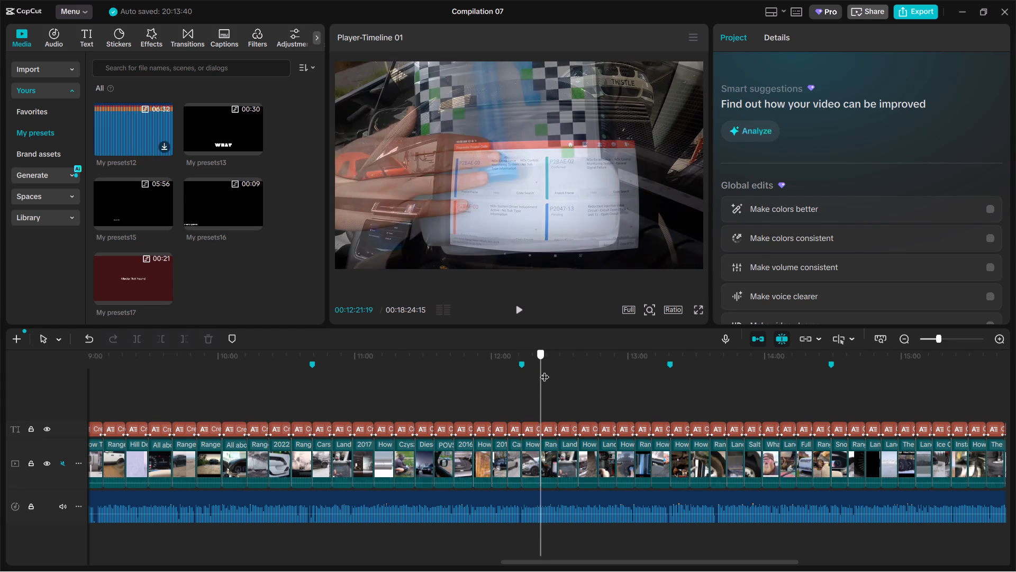
{"action": "left_click_drag", "start_coordinate": [545, 370], "coordinate": [622, 364]}
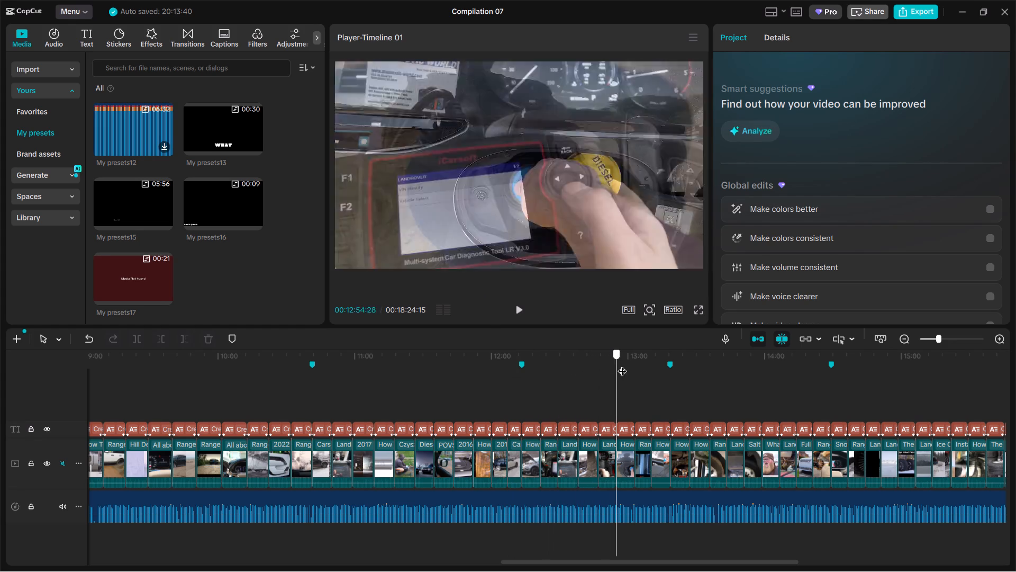
{"action": "left_click_drag", "start_coordinate": [622, 364], "coordinate": [714, 364]}
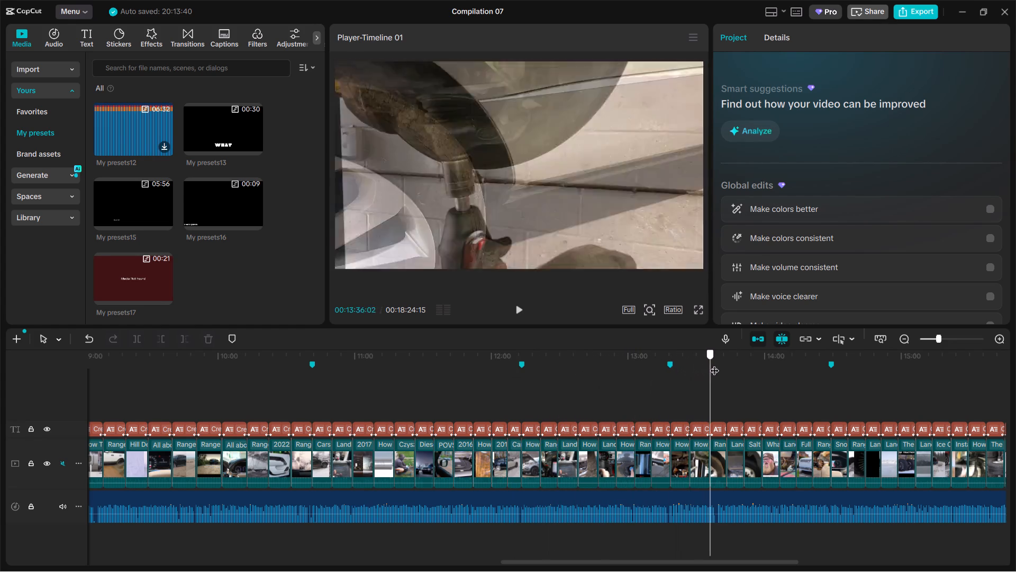
{"action": "left_click_drag", "start_coordinate": [714, 364], "coordinate": [773, 360]}
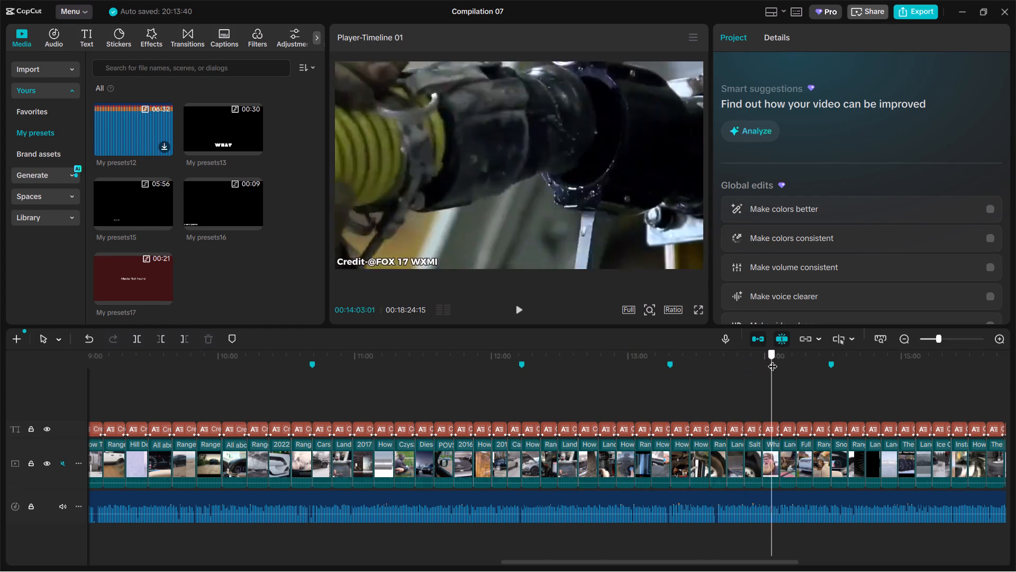
{"action": "left_click_drag", "start_coordinate": [773, 360], "coordinate": [769, 354]}
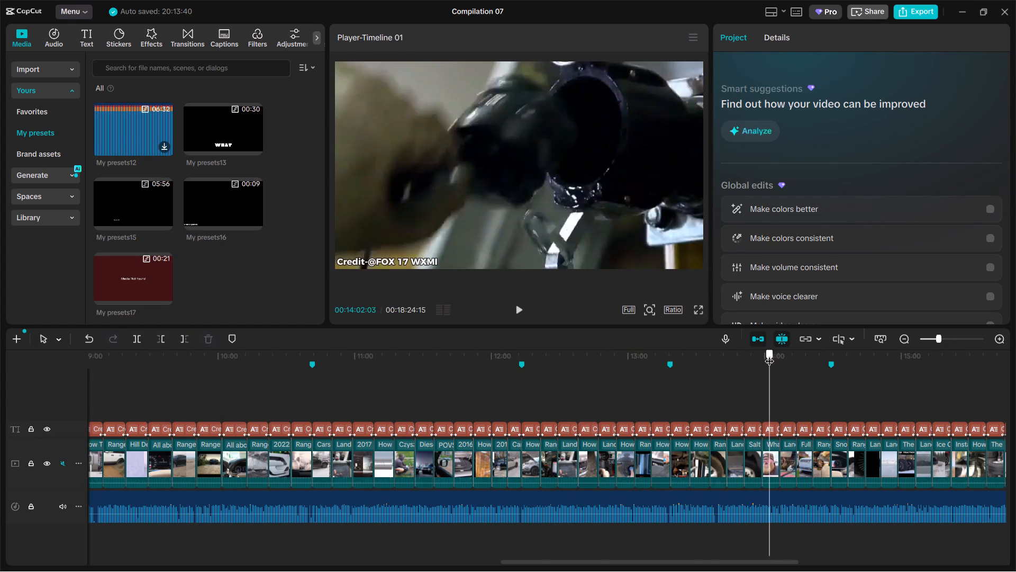
{"action": "left_click_drag", "start_coordinate": [769, 354], "coordinate": [798, 353]}
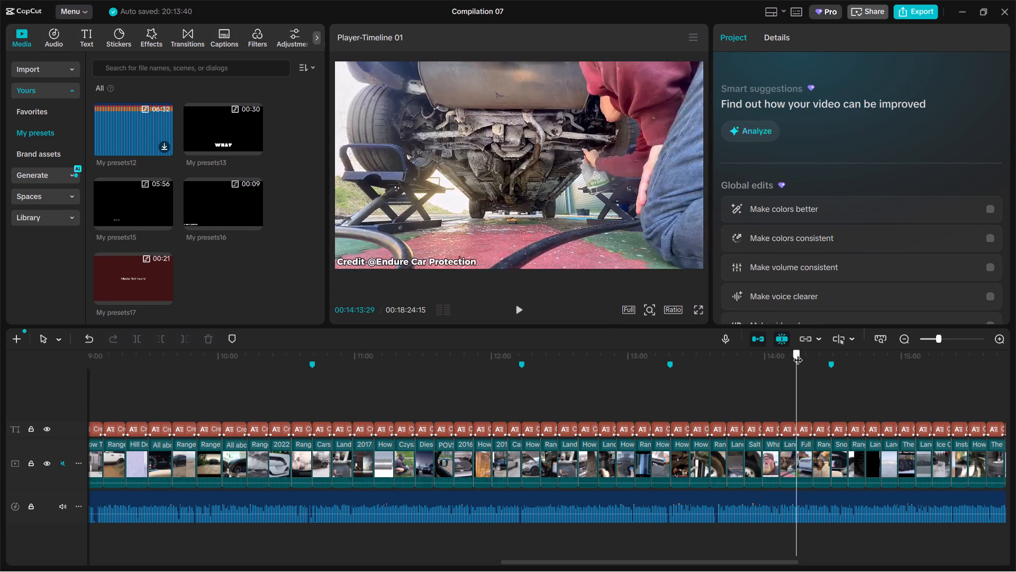
{"action": "left_click_drag", "start_coordinate": [798, 353], "coordinate": [863, 353]}
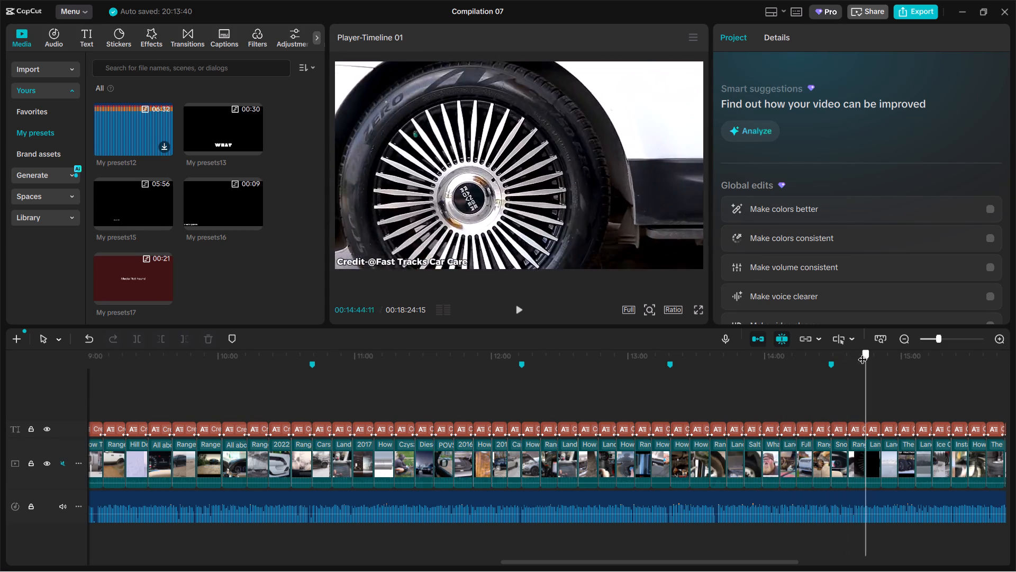
{"action": "left_click_drag", "start_coordinate": [863, 353], "coordinate": [866, 352]}
Review the source-credit captions' placement from about 14:44 to the end of the timeline at 18:24.
{"action": "left_click_drag", "start_coordinate": [719, 424], "coordinate": [718, 425]}
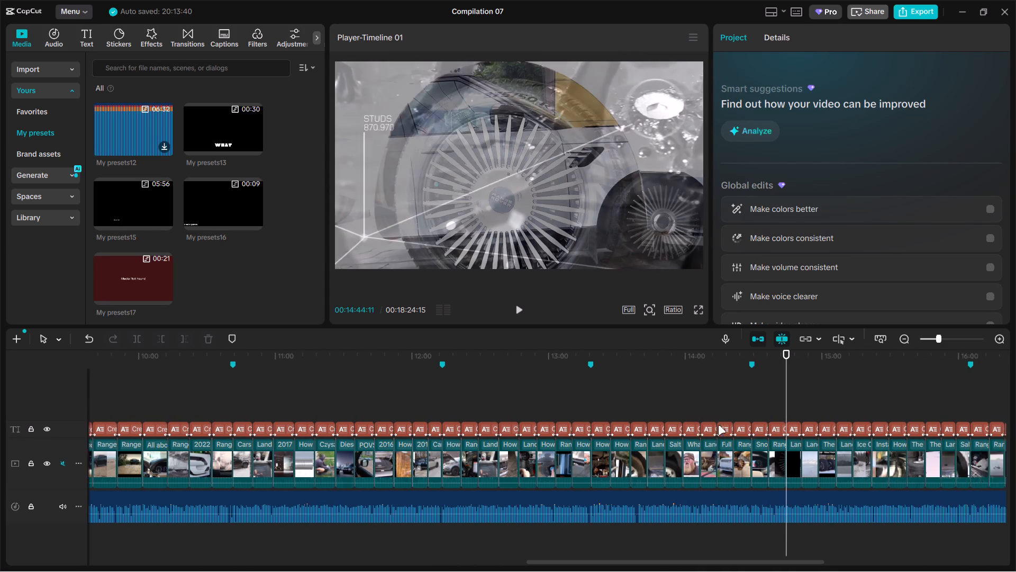
{"action": "left_click_drag", "start_coordinate": [718, 425], "coordinate": [675, 424]}
{"action": "left_click_drag", "start_coordinate": [229, 401], "coordinate": [231, 400]}
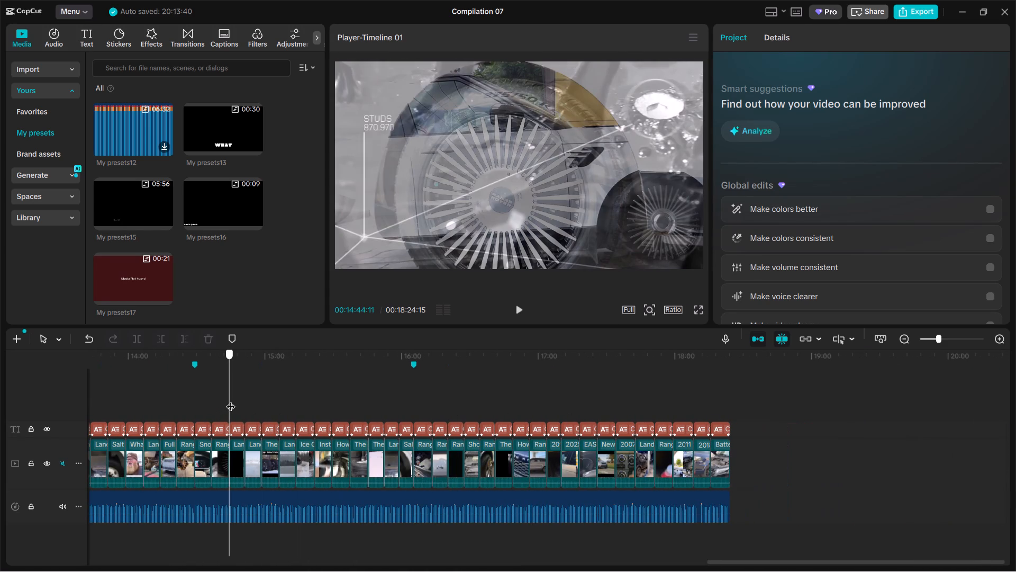
{"action": "left_click_drag", "start_coordinate": [231, 400], "coordinate": [237, 396]}
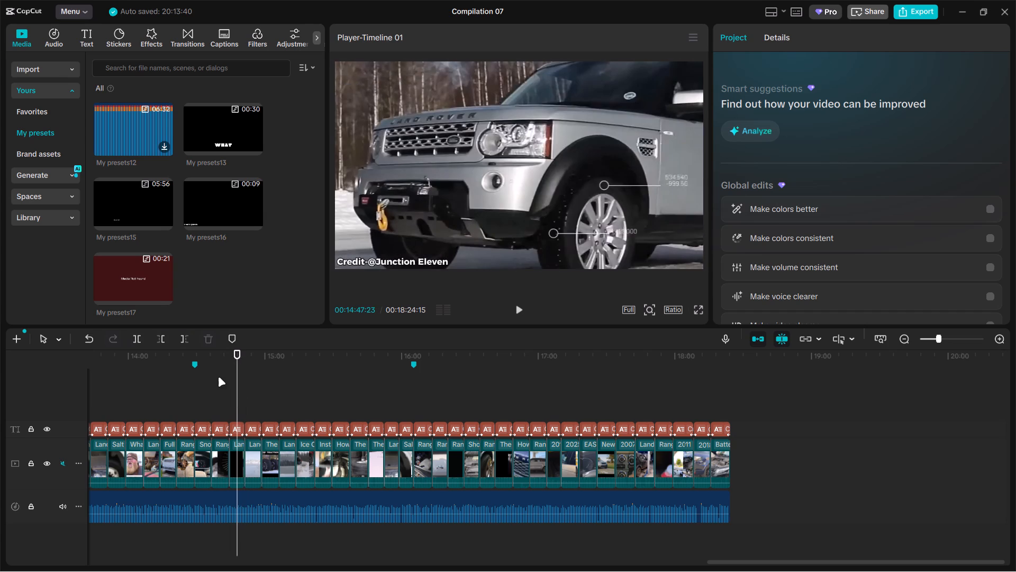
{"action": "left_click_drag", "start_coordinate": [240, 400], "coordinate": [241, 399]}
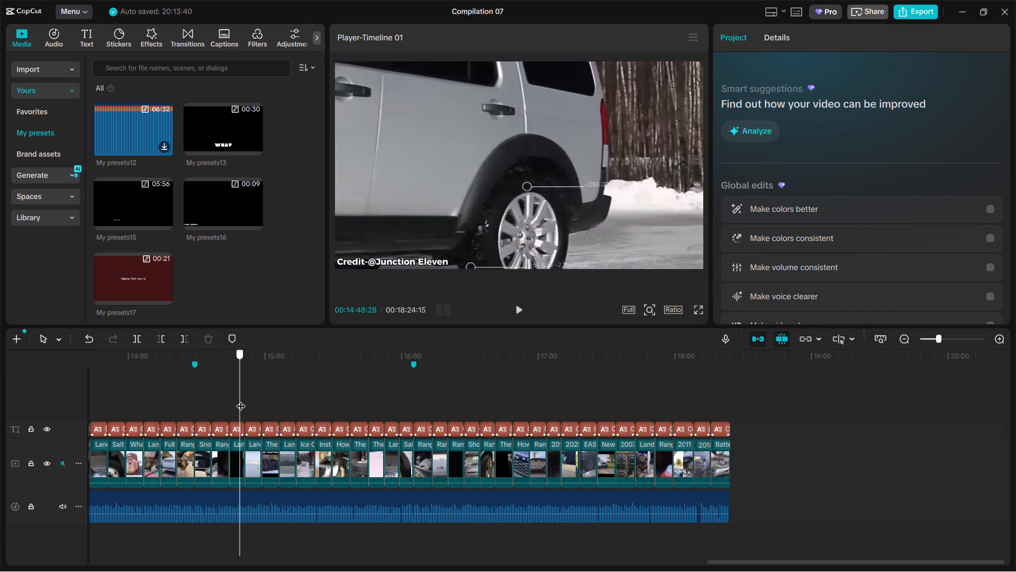
{"action": "left_click_drag", "start_coordinate": [241, 399], "coordinate": [295, 385]}
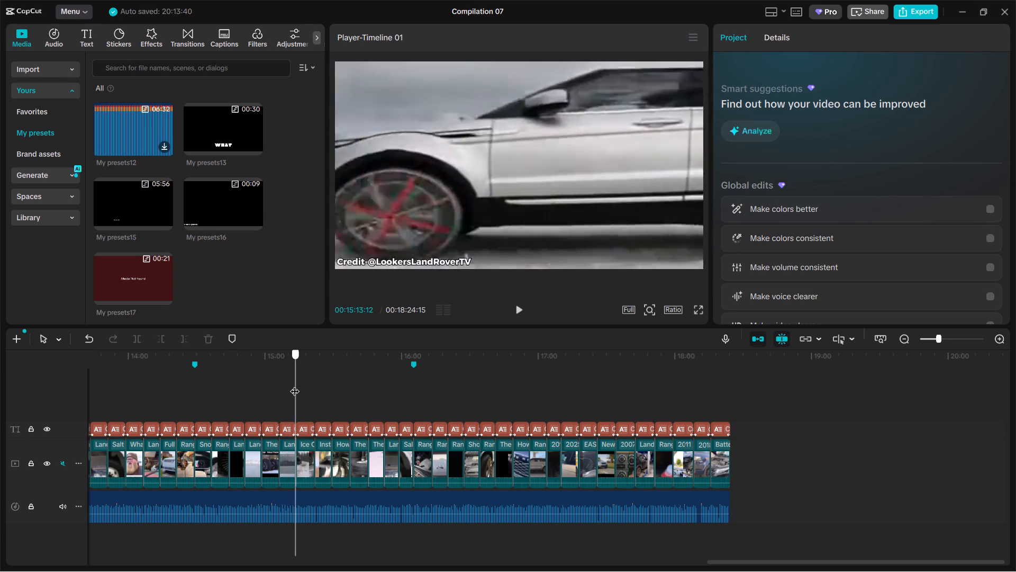
{"action": "left_click_drag", "start_coordinate": [295, 385], "coordinate": [358, 370]}
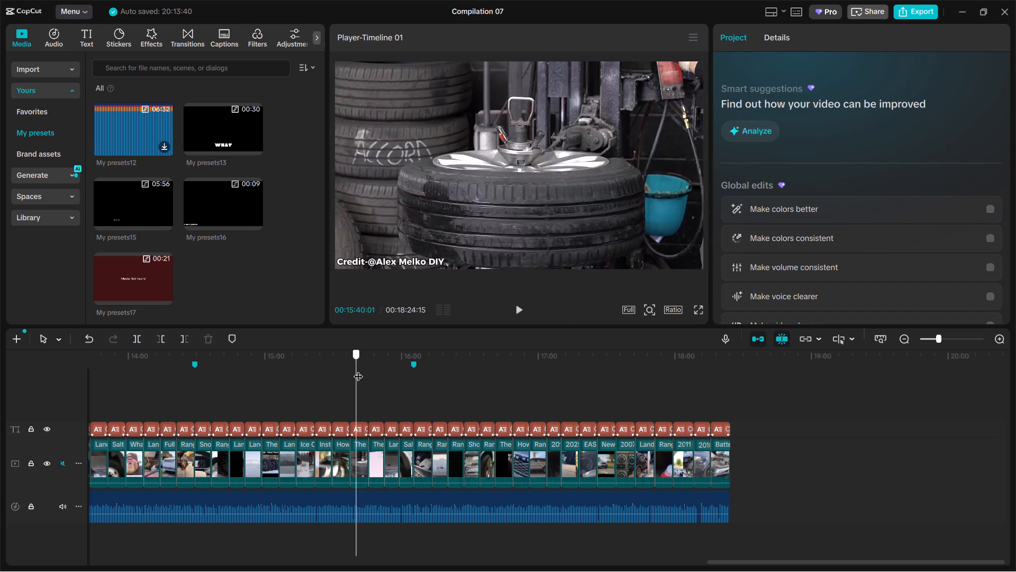
{"action": "left_click_drag", "start_coordinate": [358, 370], "coordinate": [410, 364]}
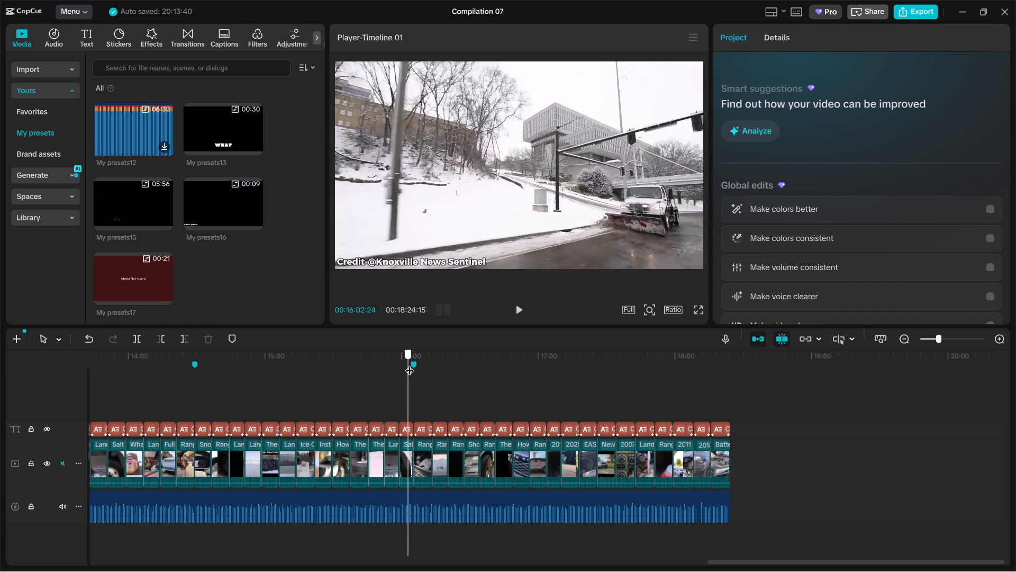
{"action": "left_click_drag", "start_coordinate": [410, 364], "coordinate": [476, 360]}
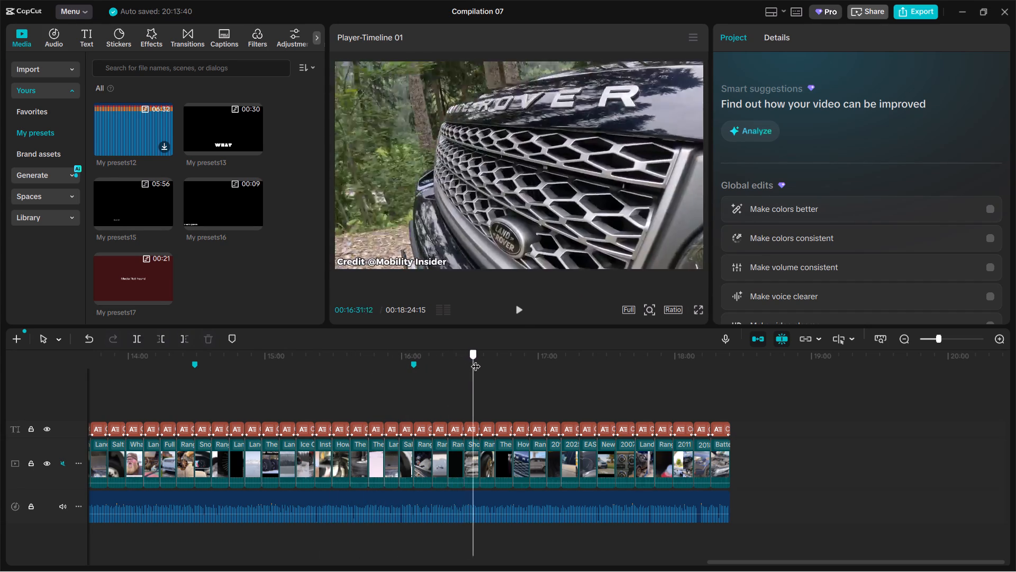
{"action": "left_click_drag", "start_coordinate": [476, 360], "coordinate": [541, 360]}
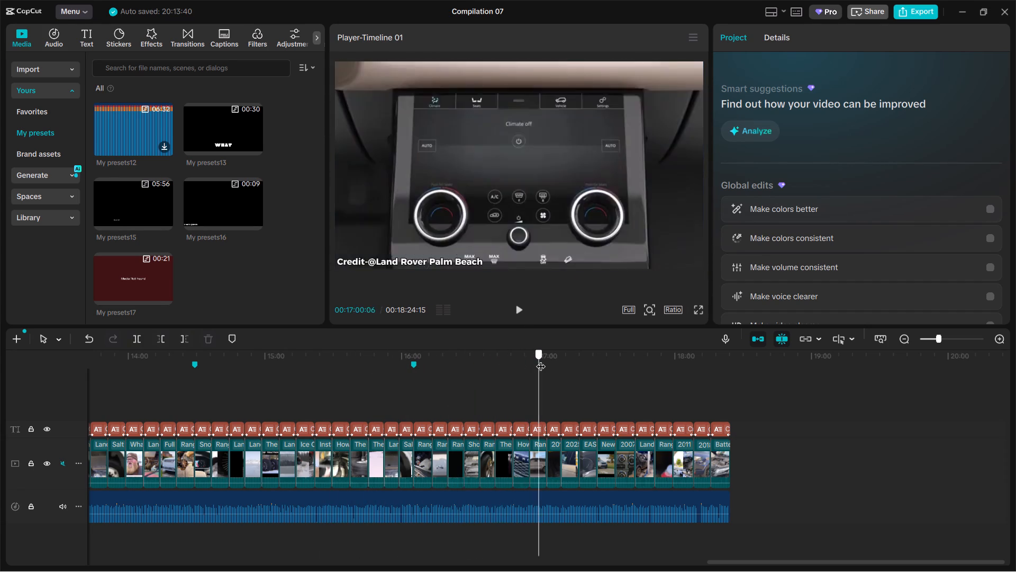
{"action": "left_click_drag", "start_coordinate": [541, 360], "coordinate": [581, 360]}
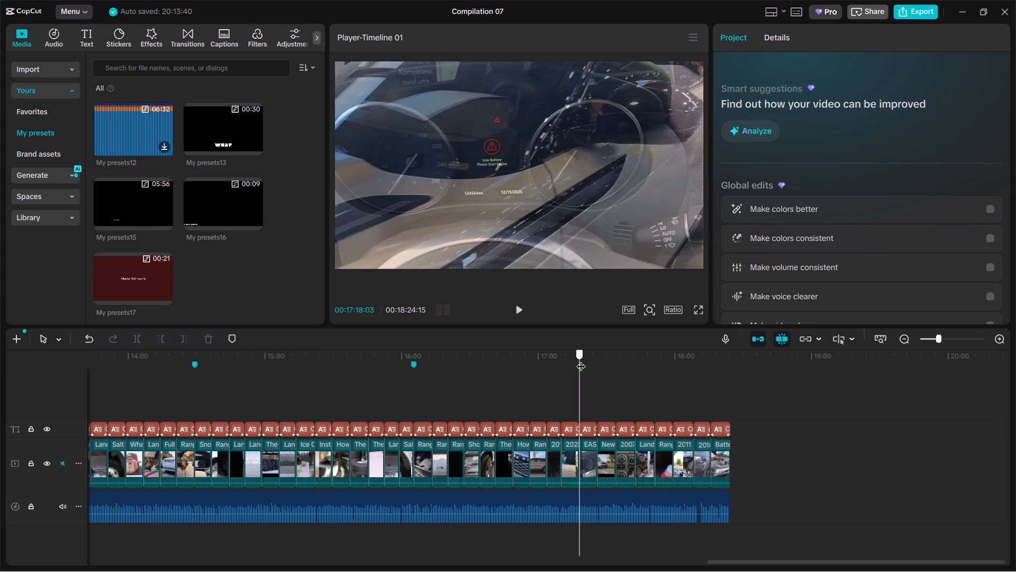
{"action": "left_click_drag", "start_coordinate": [581, 360], "coordinate": [638, 359]}
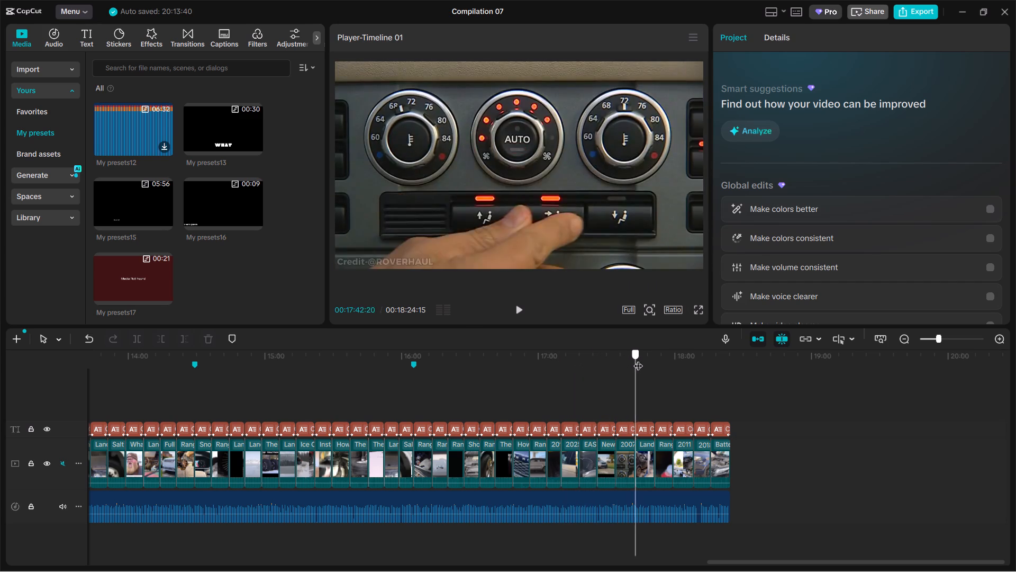
{"action": "left_click_drag", "start_coordinate": [638, 359], "coordinate": [702, 360]}
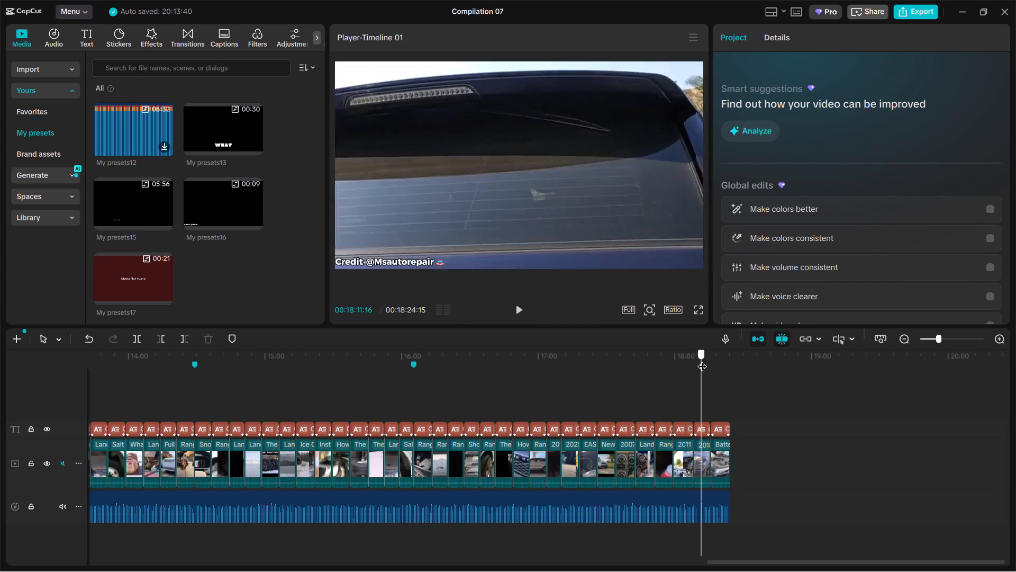
{"action": "left_click_drag", "start_coordinate": [702, 360], "coordinate": [740, 361]}
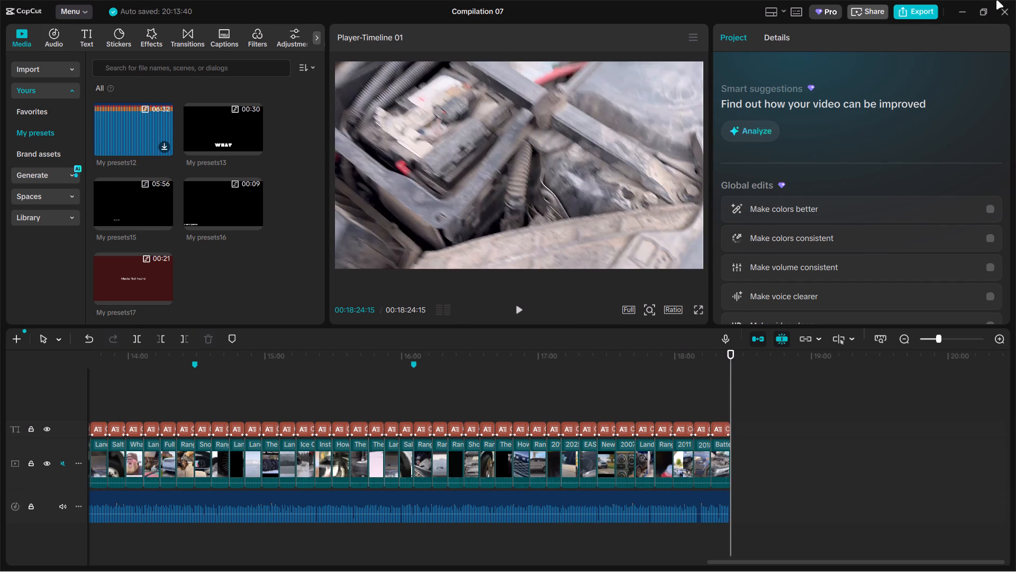